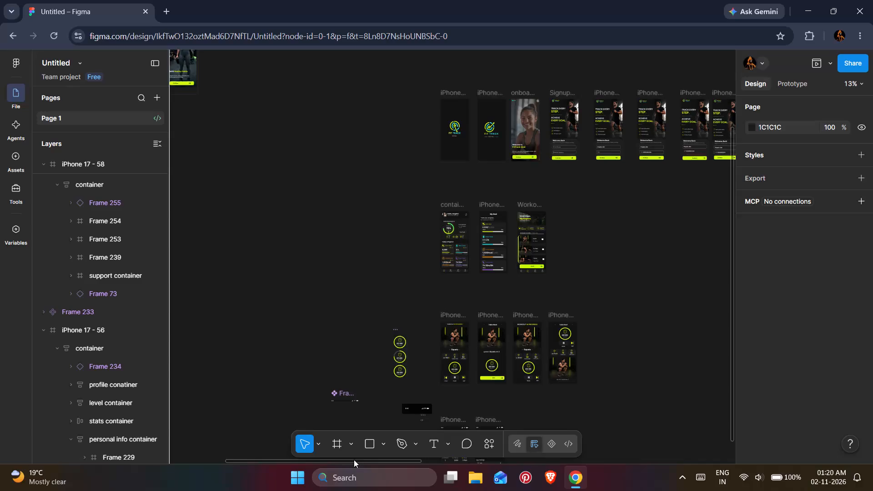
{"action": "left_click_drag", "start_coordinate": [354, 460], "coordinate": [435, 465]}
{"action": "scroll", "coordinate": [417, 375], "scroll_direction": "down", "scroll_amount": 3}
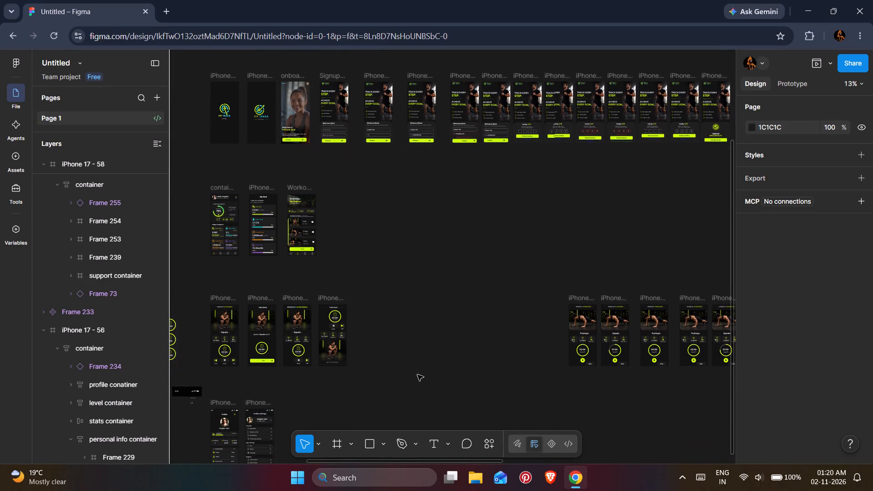
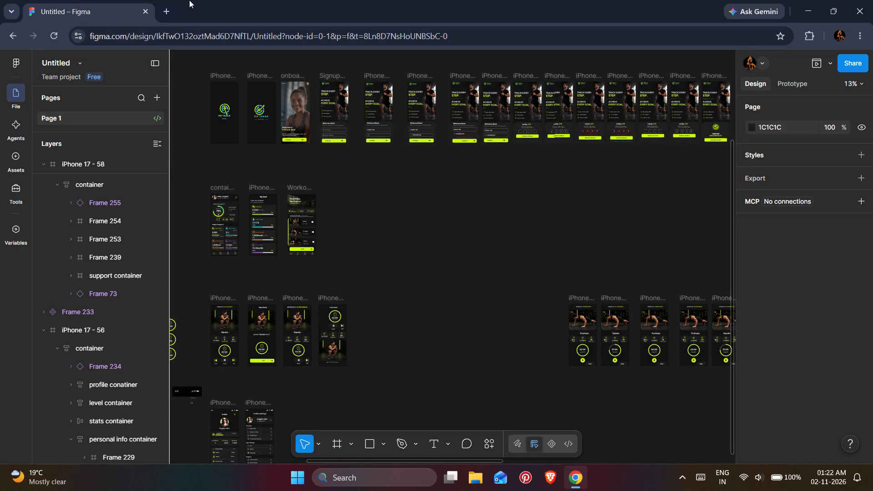
Open the RewardJoy My Offers page in a new browser tab and examine the list of completed offers.
{"action": "left_click", "coordinate": [169, 0]}
{"action": "type", "text": "re"}
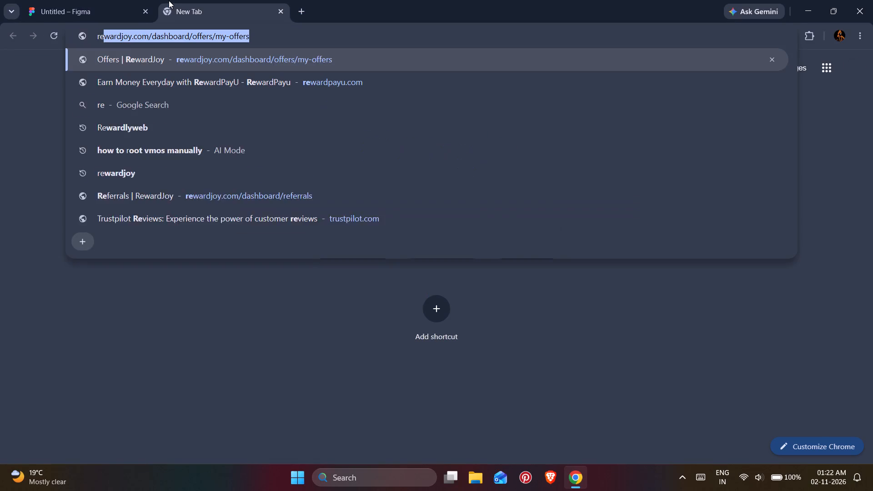
{"action": "key", "text": "Return"}
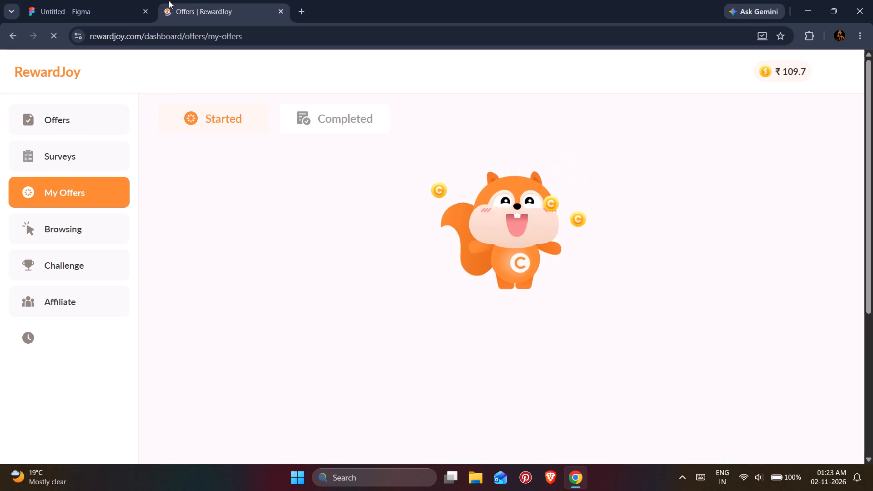
{"action": "left_click", "coordinate": [358, 124]}
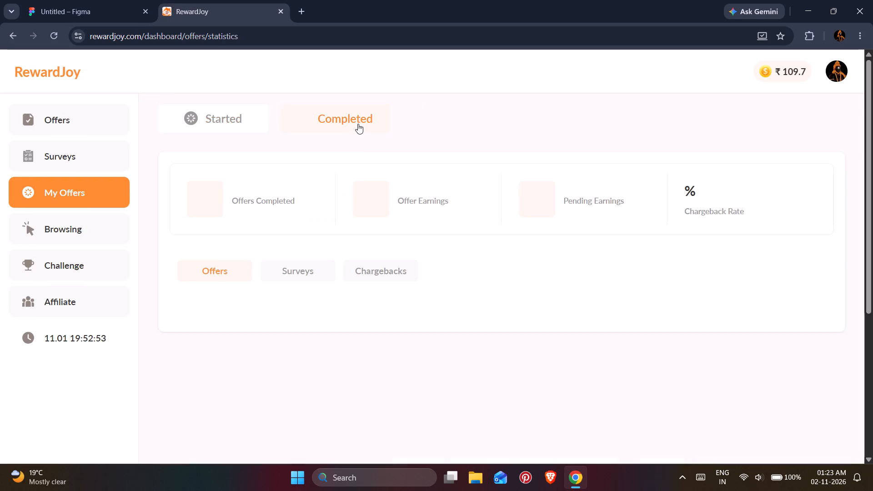
{"action": "scroll", "coordinate": [358, 149], "scroll_direction": "down", "scroll_amount": 3}
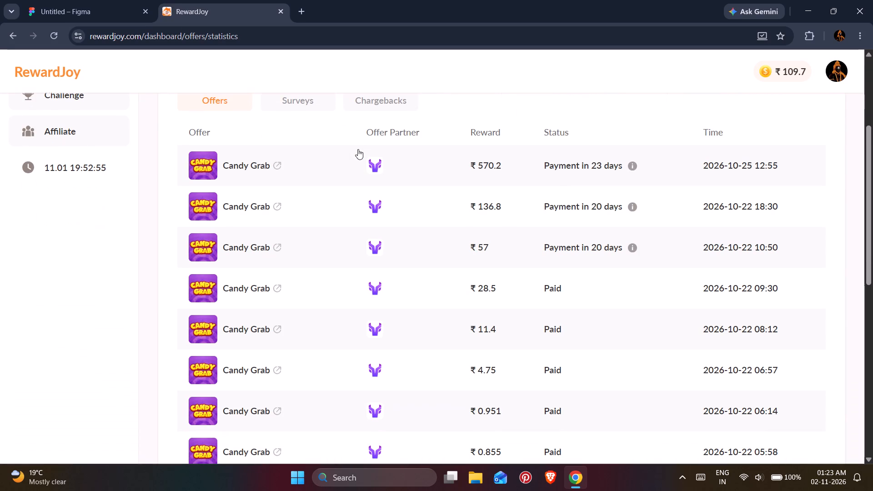
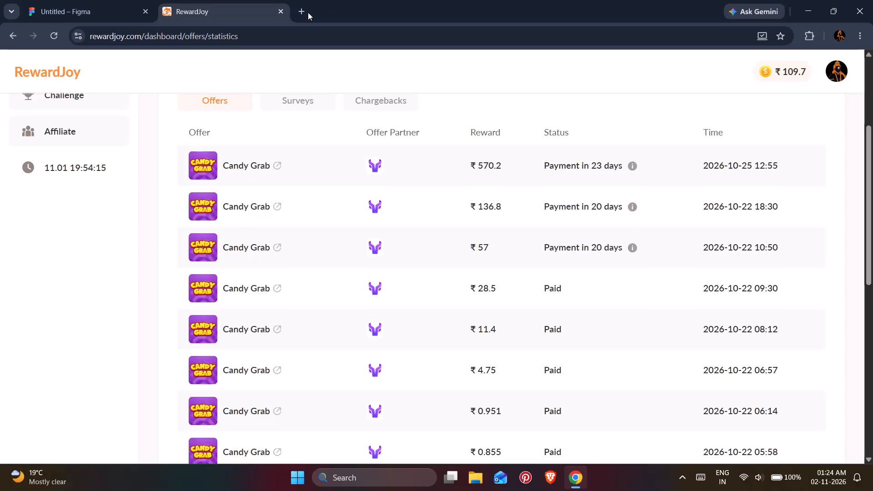
Open a new blank browser tab.
{"action": "left_click", "coordinate": [308, 12]}
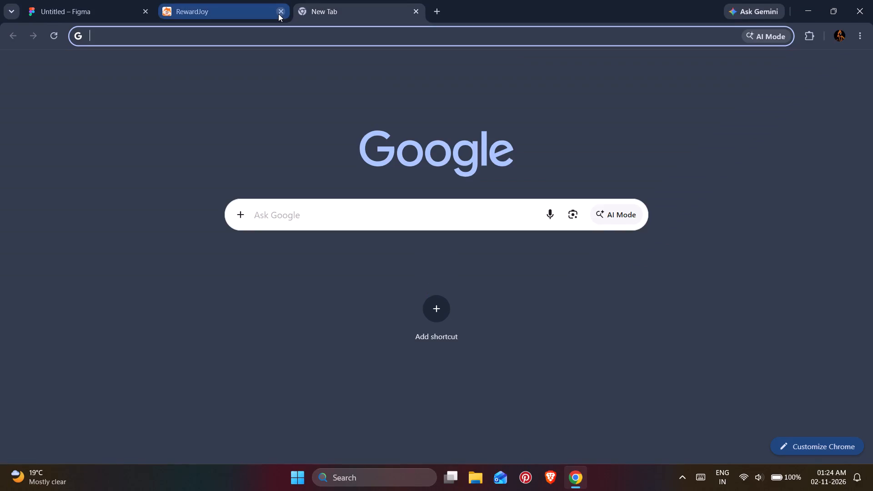
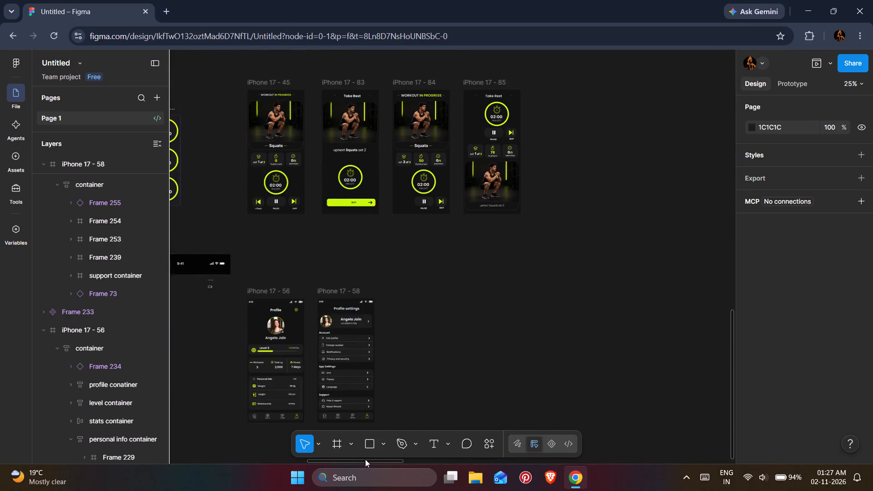
Examine the Profile and Profile settings screens, iPhone 17 - 56 and iPhone 17 - 58, below the workout frames.
{"action": "left_click_drag", "start_coordinate": [365, 459], "coordinate": [365, 462]}
{"action": "scroll", "coordinate": [351, 372], "scroll_direction": "down", "scroll_amount": 4}
{"action": "key", "text": "ctrl+plus"}
{"action": "scroll", "coordinate": [351, 372], "scroll_direction": "down", "scroll_amount": 2}
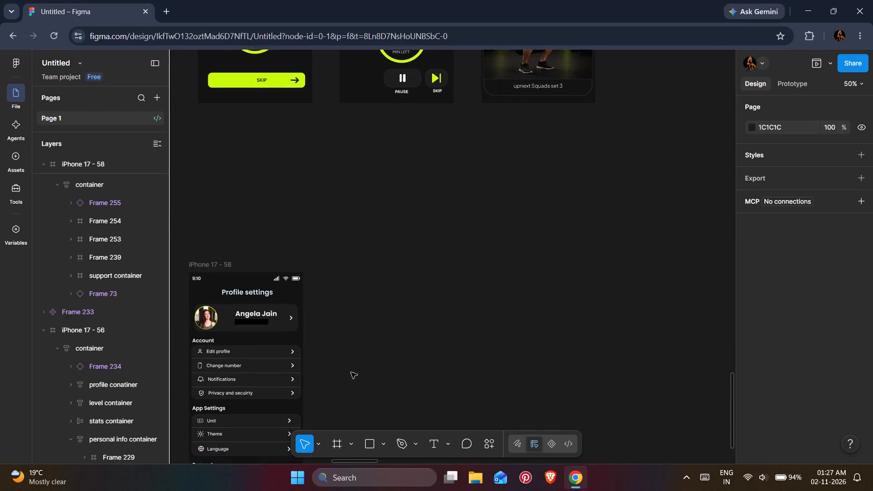
{"action": "scroll", "coordinate": [351, 372], "scroll_direction": "down", "scroll_amount": 1}
{"action": "left_click_drag", "start_coordinate": [370, 459], "coordinate": [348, 456]}
{"action": "scroll", "coordinate": [347, 316], "scroll_direction": "down", "scroll_amount": 3}
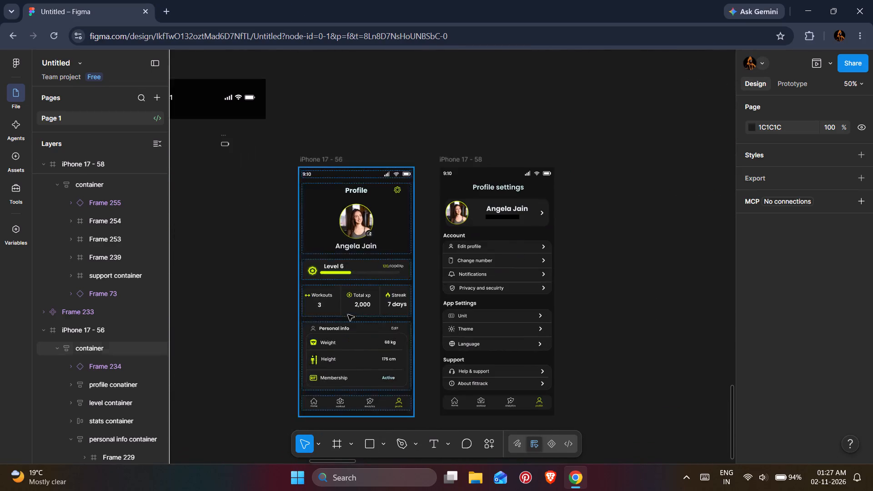
{"action": "key", "text": "ctrl+plus"}
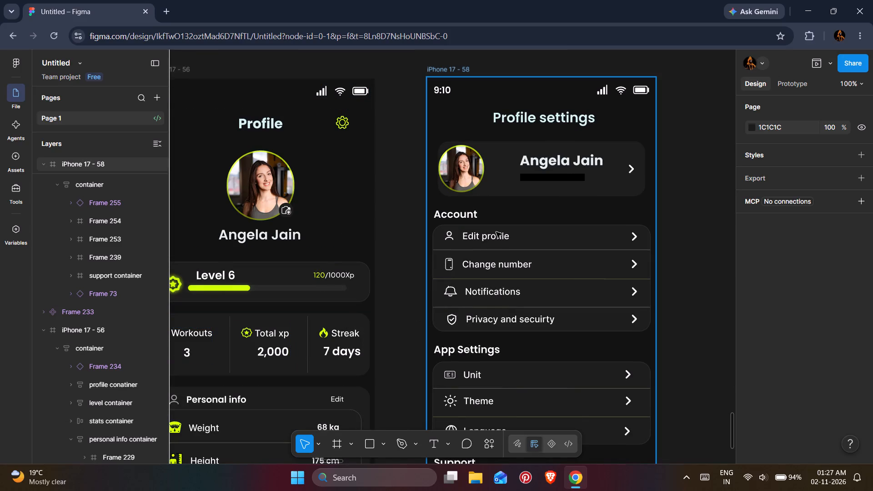
{"action": "scroll", "coordinate": [496, 232], "scroll_direction": "up", "scroll_amount": 2}
{"action": "key", "text": "ctrl+minus"}
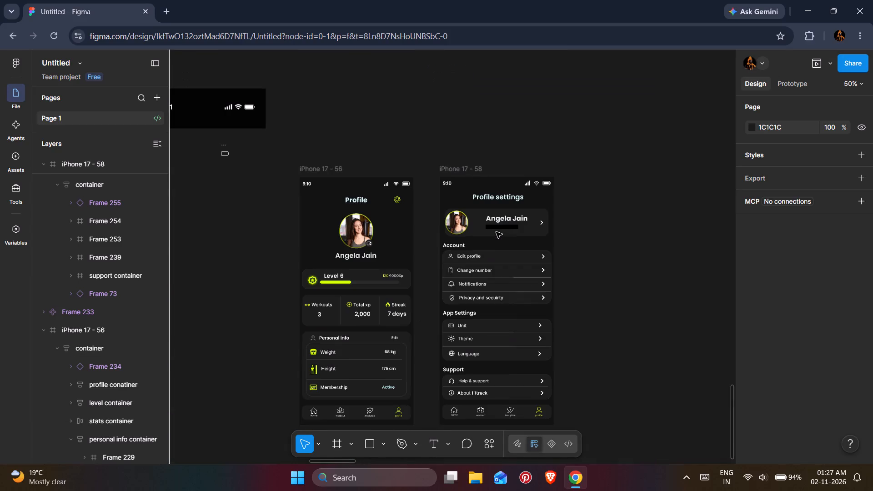
Collapse all expanded layers in the layer tree of Page 1.
{"action": "left_click", "coordinate": [163, 148]}
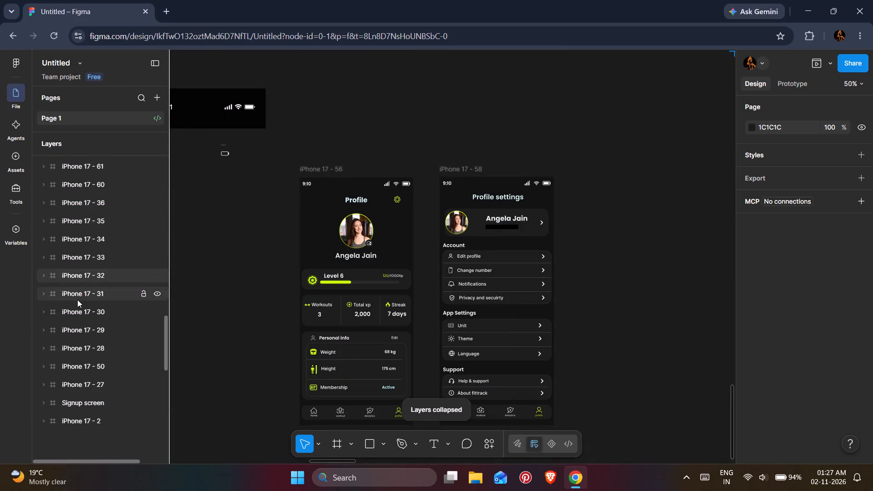
Examine the collapsed layer list and match the container, iPhone 17 - 57 and Desktop - 1 layers to their canvas screens.
{"action": "scroll", "coordinate": [77, 300], "scroll_direction": "up", "scroll_amount": 8}
{"action": "scroll", "coordinate": [77, 300], "scroll_direction": "down", "scroll_amount": 3}
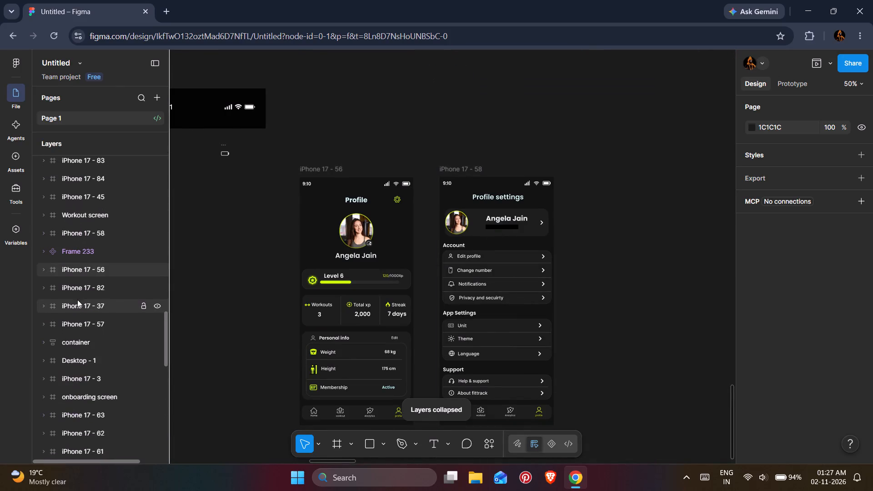
{"action": "left_click", "coordinate": [75, 338]}
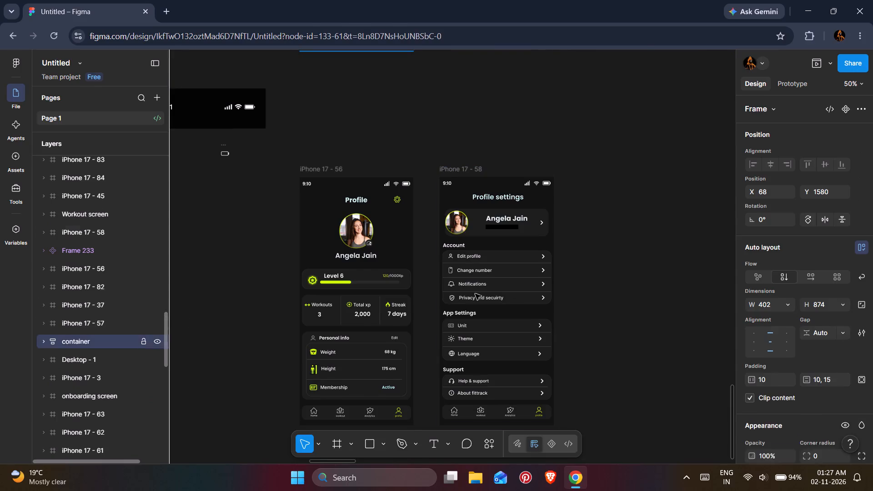
{"action": "scroll", "coordinate": [513, 292], "scroll_direction": "up", "scroll_amount": 20}
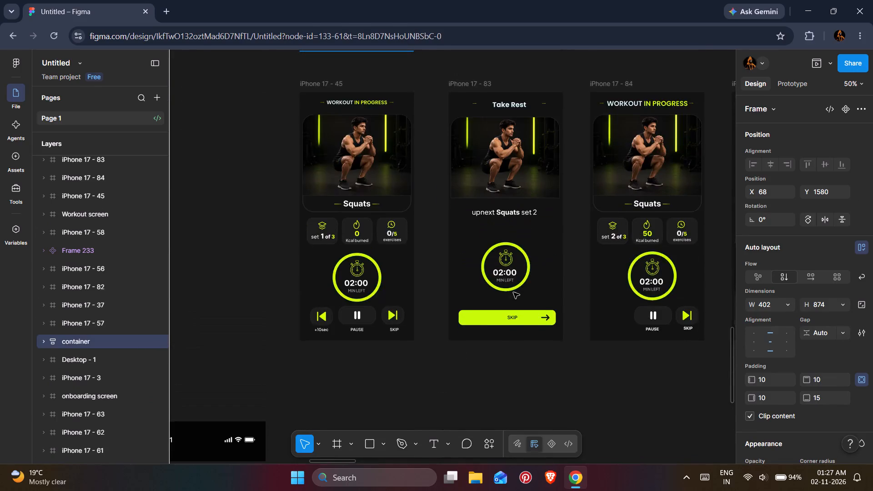
{"action": "scroll", "coordinate": [513, 292], "scroll_direction": "up", "scroll_amount": 20}
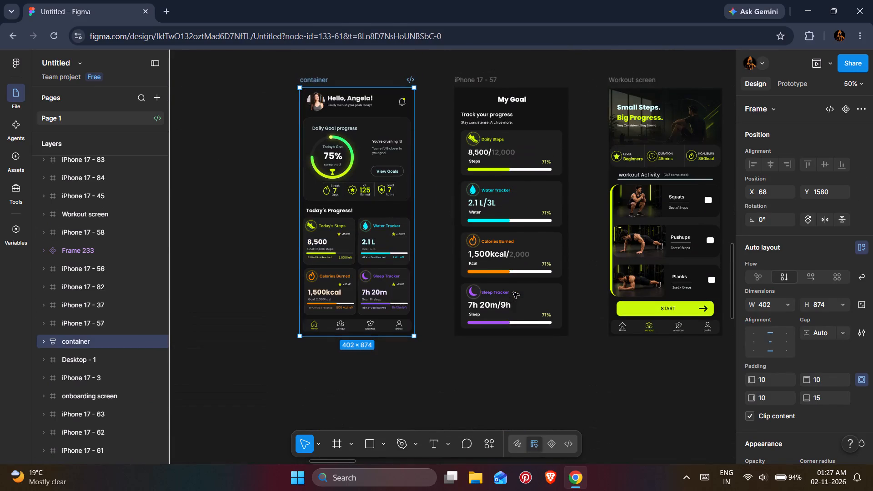
{"action": "left_click", "coordinate": [90, 322]}
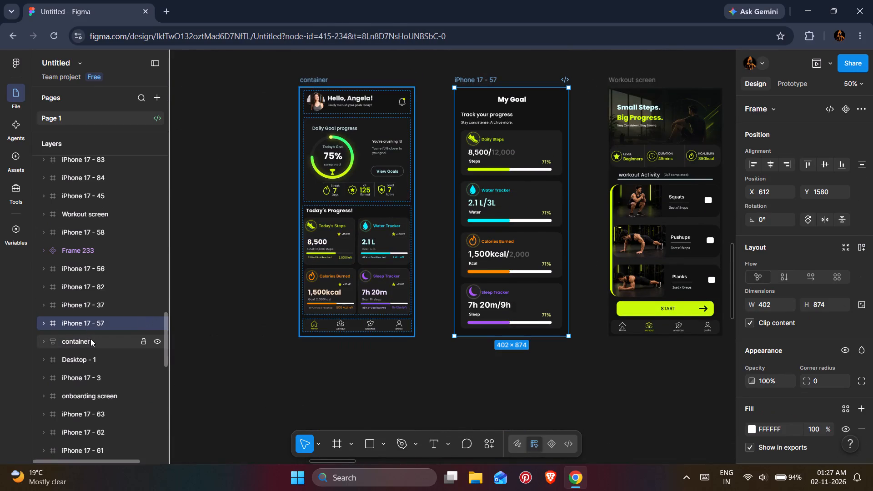
{"action": "left_click", "coordinate": [90, 339]}
{"action": "left_click", "coordinate": [90, 356]}
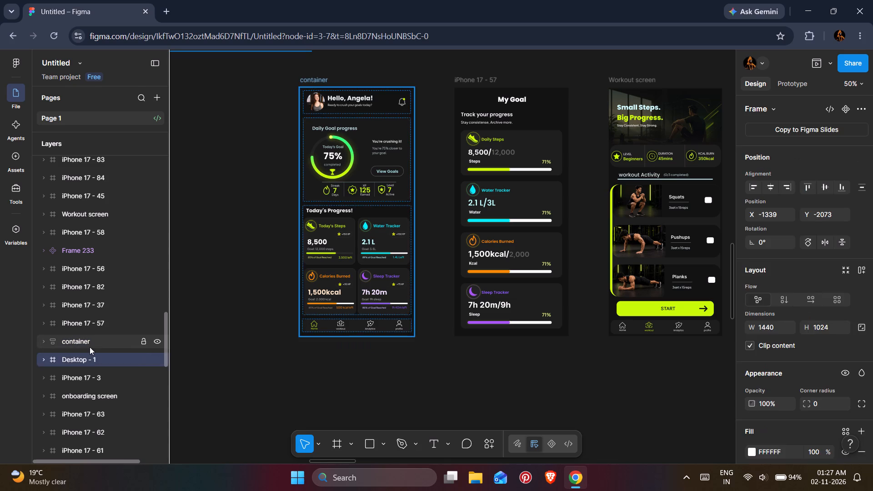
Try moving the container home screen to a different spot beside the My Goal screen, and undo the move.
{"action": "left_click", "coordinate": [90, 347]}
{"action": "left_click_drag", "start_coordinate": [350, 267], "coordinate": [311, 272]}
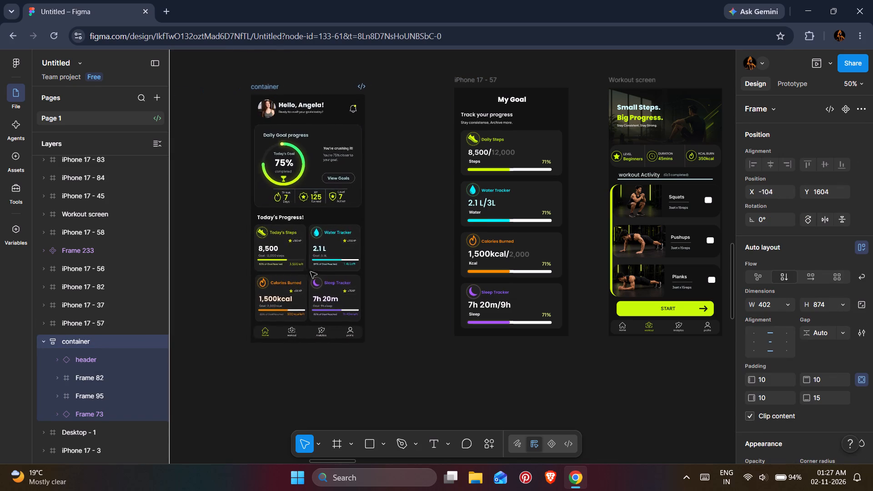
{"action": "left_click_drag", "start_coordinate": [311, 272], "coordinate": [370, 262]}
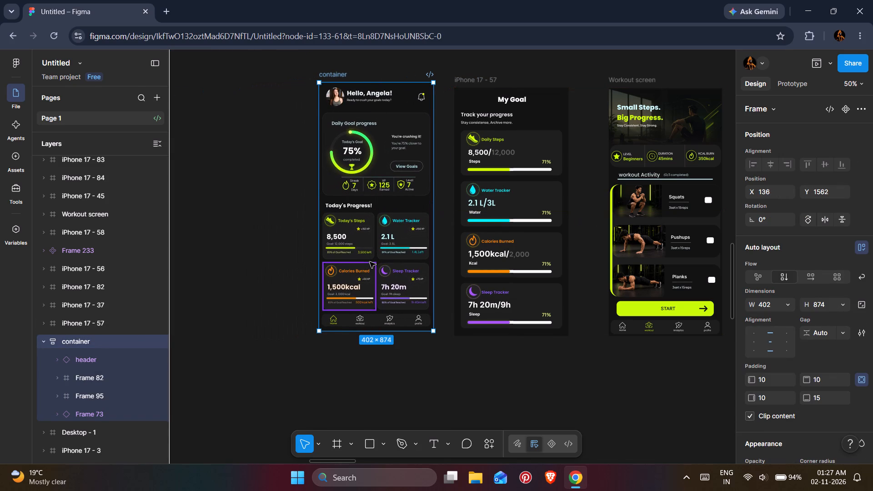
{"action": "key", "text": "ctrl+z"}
Look through the iPhone 17 layers and the canvas around the container, My Goal and Workout screens.
{"action": "scroll", "coordinate": [277, 312], "scroll_direction": "up", "scroll_amount": 3}
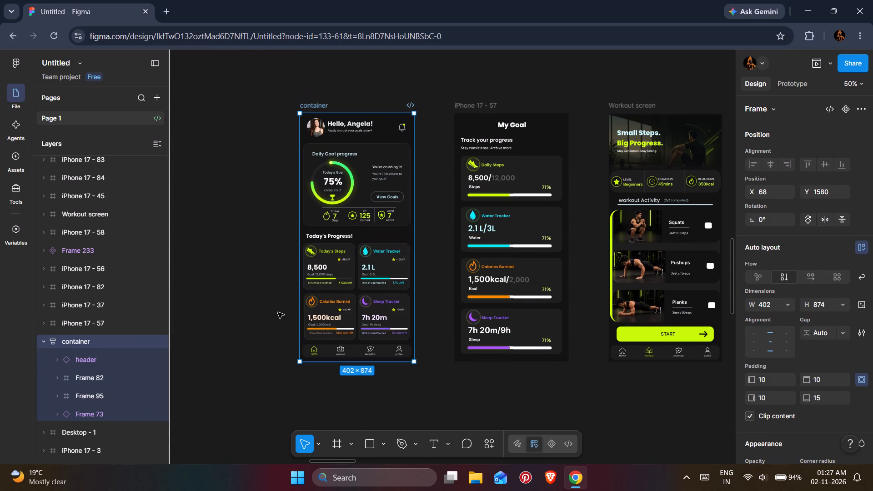
{"action": "key", "text": "ctrl+minus"}
{"action": "left_click", "coordinate": [110, 320]}
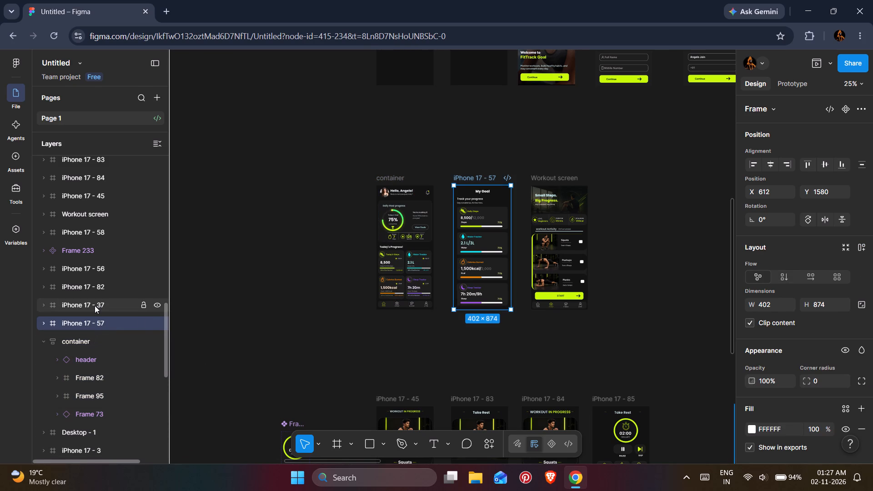
{"action": "left_click", "coordinate": [92, 288]}
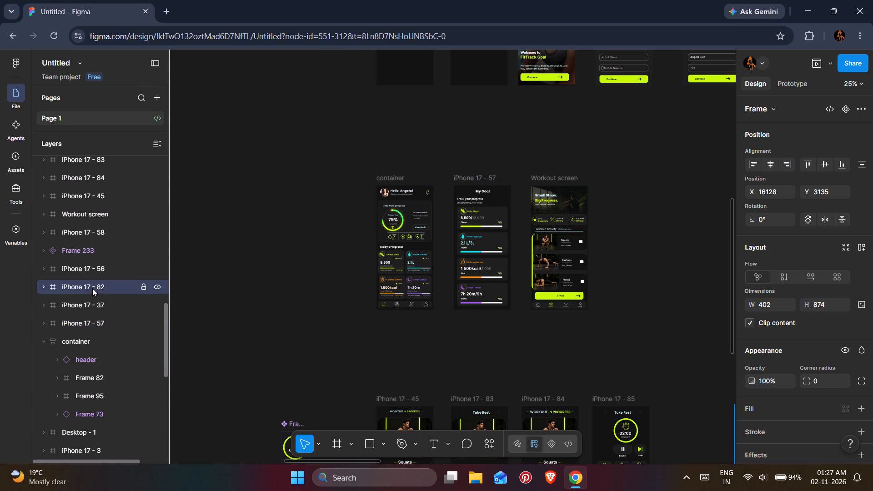
{"action": "left_click", "coordinate": [92, 269]}
{"action": "left_click", "coordinate": [93, 306]}
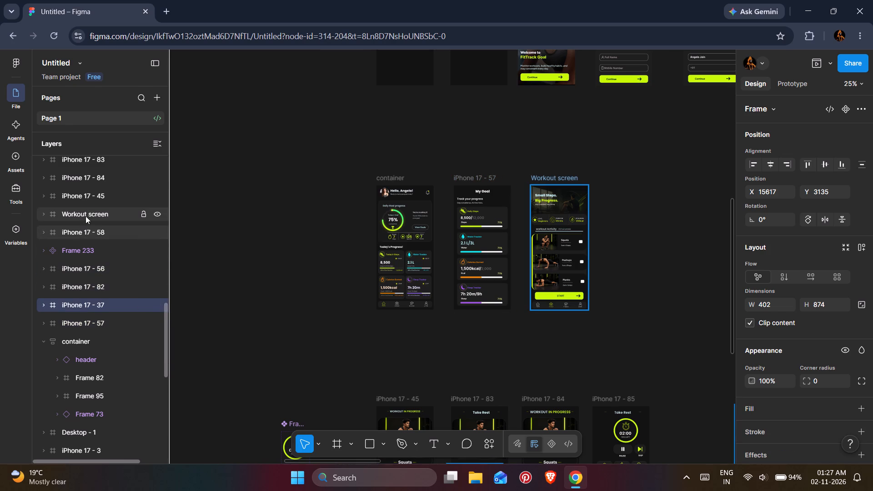
{"action": "scroll", "coordinate": [85, 216], "scroll_direction": "up", "scroll_amount": 3}
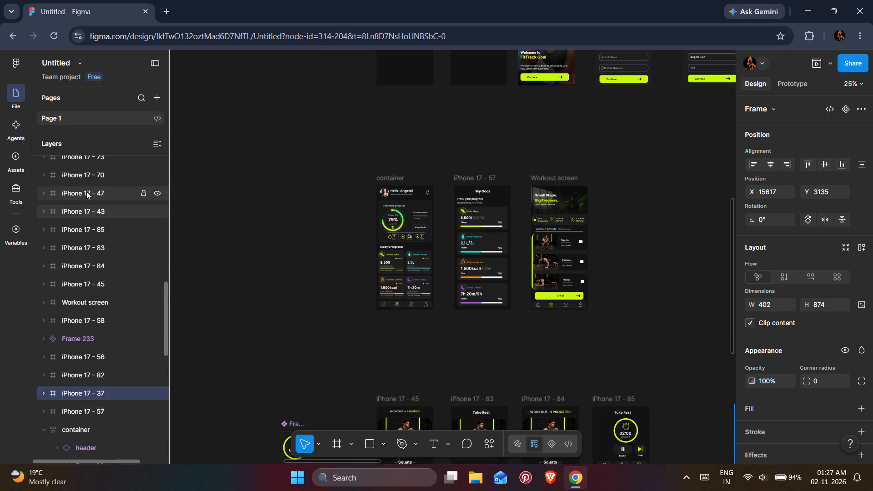
{"action": "scroll", "coordinate": [86, 191], "scroll_direction": "up", "scroll_amount": 5}
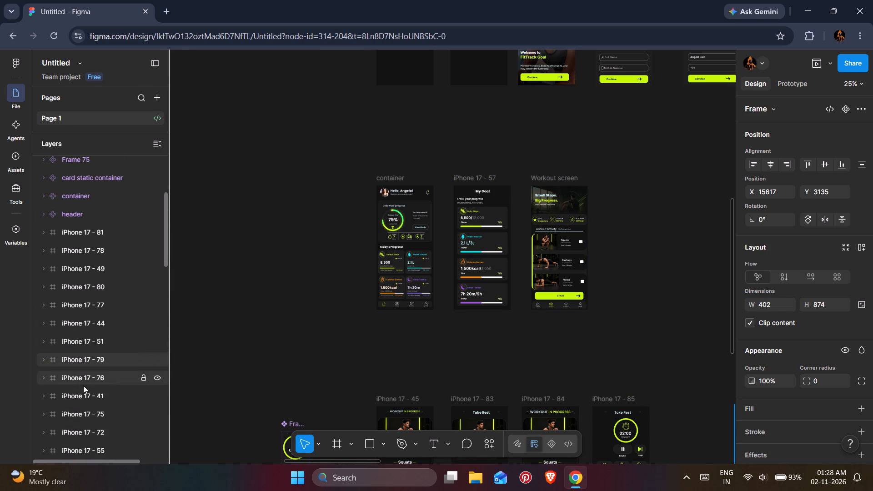
{"action": "scroll", "coordinate": [84, 411], "scroll_direction": "down", "scroll_amount": 3}
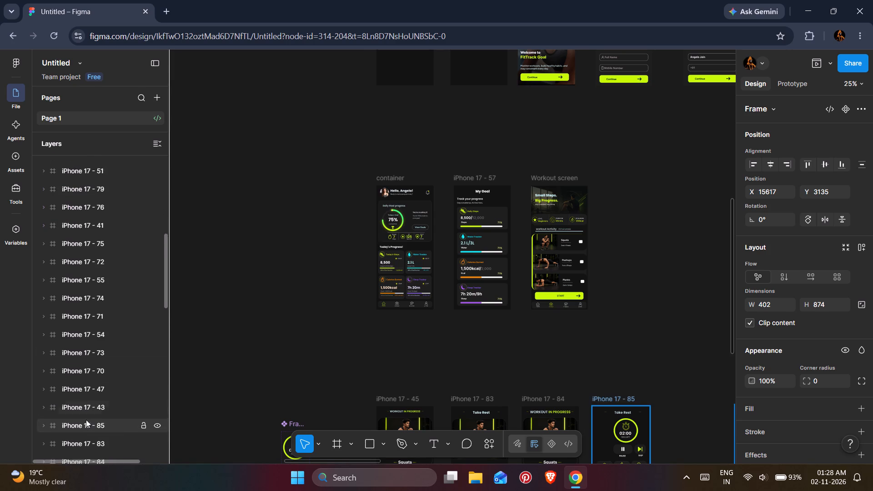
{"action": "scroll", "coordinate": [86, 420], "scroll_direction": "down", "scroll_amount": 1}
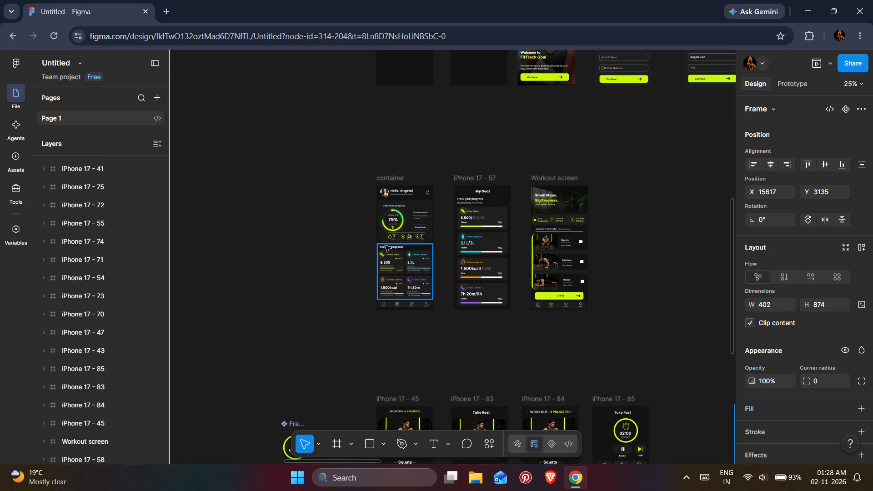
{"action": "left_click", "coordinate": [384, 180]}
{"action": "key", "text": "ctrl+plus"}
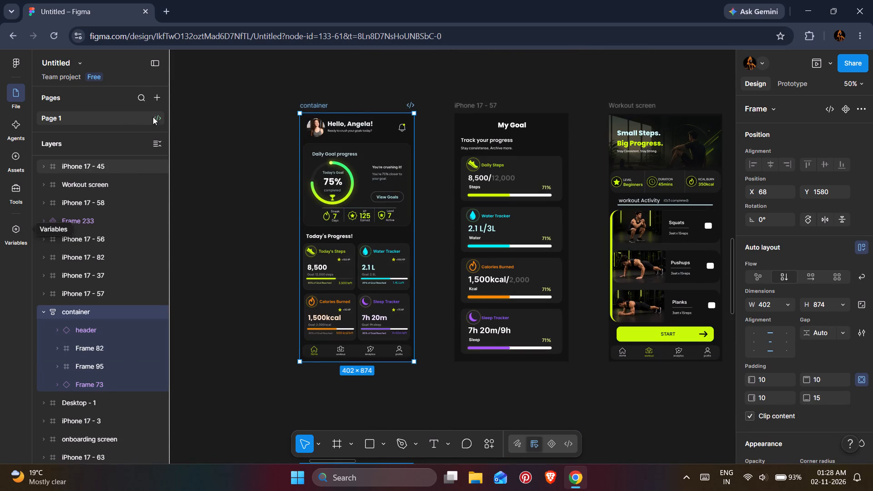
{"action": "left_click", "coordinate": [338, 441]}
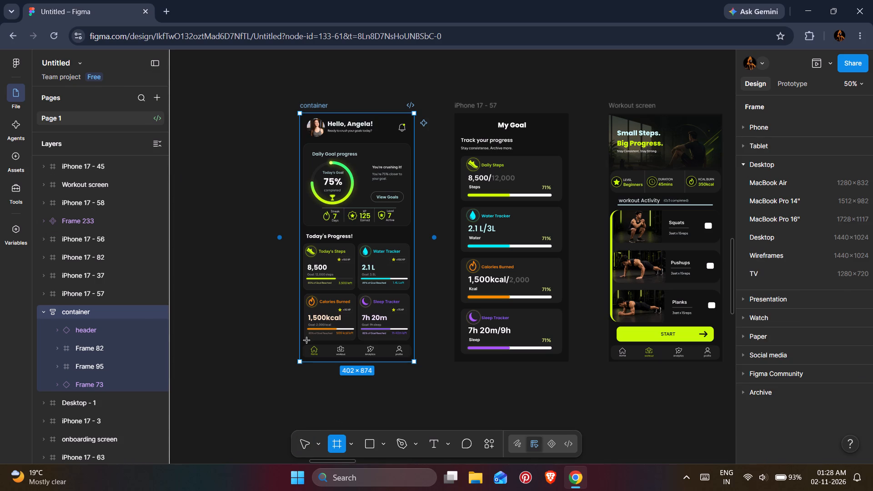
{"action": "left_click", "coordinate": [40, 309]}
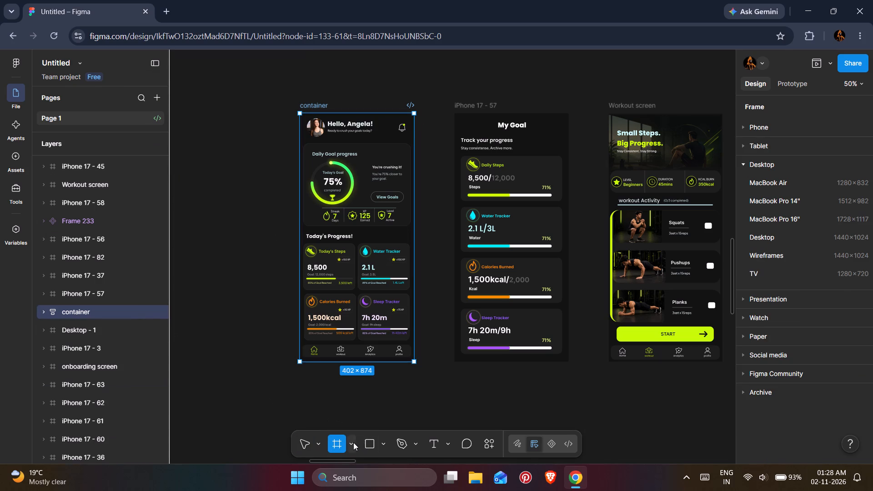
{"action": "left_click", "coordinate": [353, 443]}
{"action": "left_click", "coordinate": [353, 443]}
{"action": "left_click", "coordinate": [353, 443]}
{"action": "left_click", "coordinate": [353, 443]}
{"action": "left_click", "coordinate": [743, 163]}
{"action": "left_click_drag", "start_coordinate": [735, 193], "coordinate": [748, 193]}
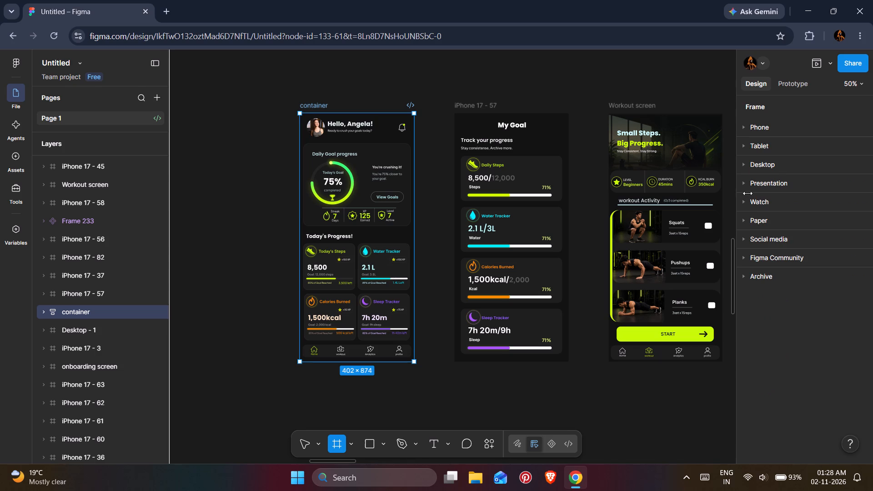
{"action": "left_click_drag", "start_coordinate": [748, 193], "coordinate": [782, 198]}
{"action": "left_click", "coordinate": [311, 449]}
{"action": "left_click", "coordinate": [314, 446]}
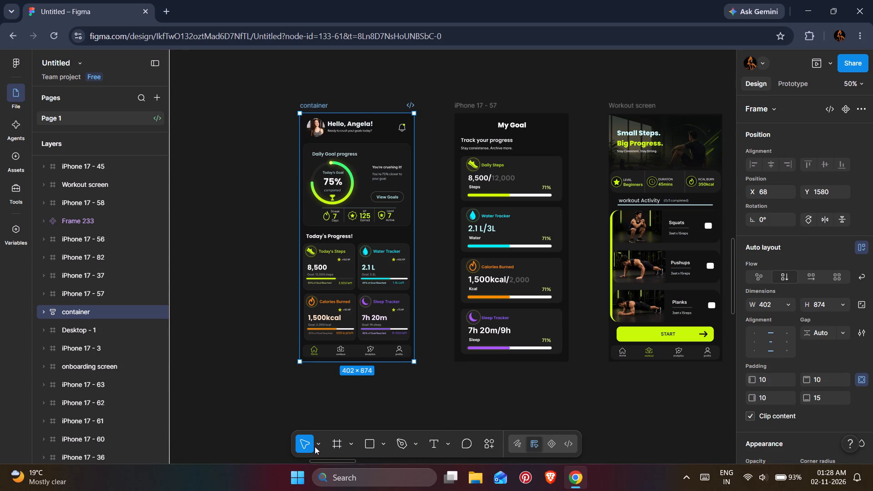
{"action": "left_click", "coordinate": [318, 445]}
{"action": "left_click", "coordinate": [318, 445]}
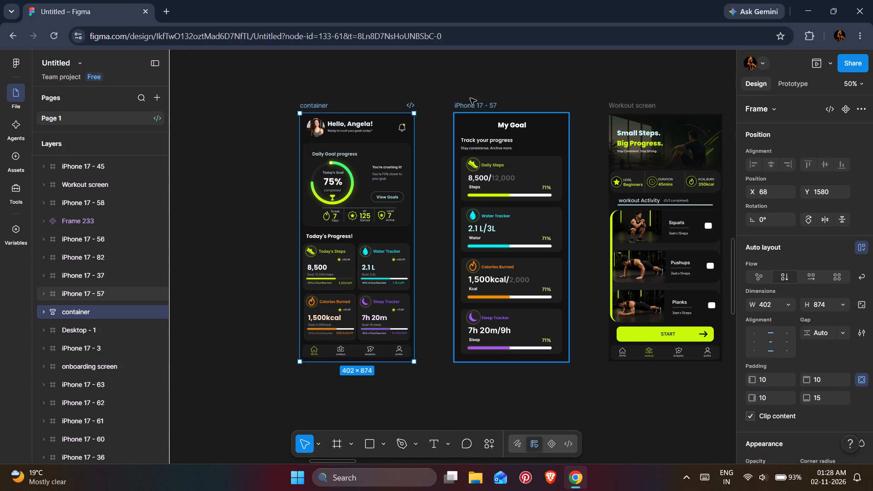
Select the My Goal screen frame, iPhone 17 - 57.
{"action": "left_click", "coordinate": [471, 101]}
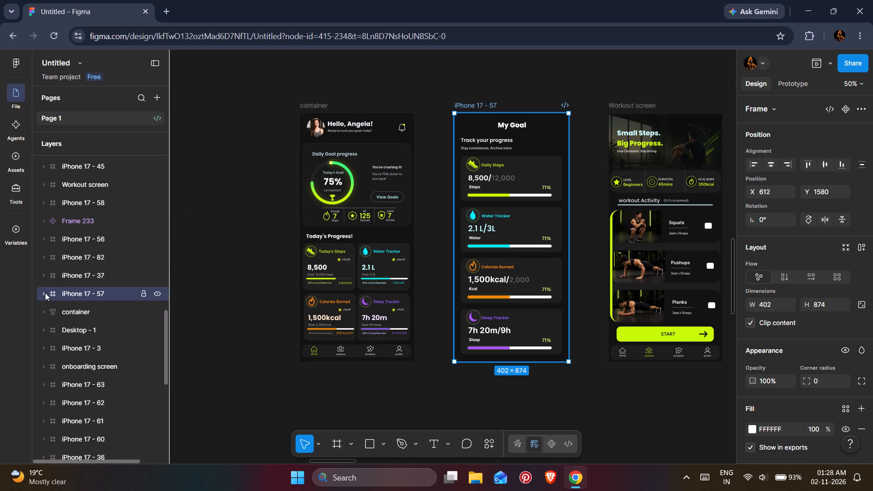
{"action": "left_click", "coordinate": [45, 293]}
{"action": "left_click", "coordinate": [45, 293]}
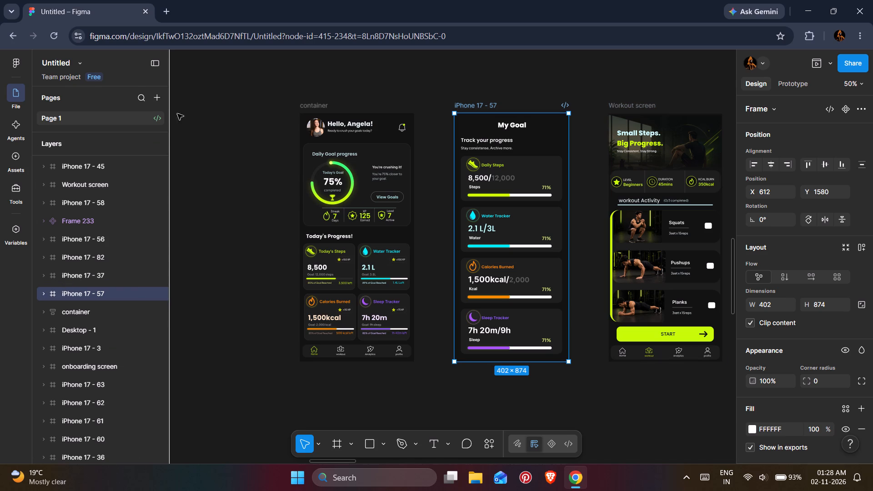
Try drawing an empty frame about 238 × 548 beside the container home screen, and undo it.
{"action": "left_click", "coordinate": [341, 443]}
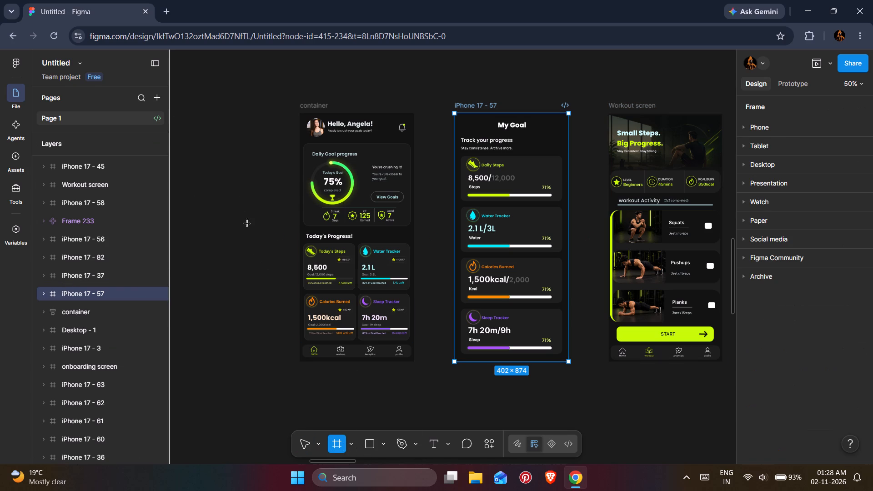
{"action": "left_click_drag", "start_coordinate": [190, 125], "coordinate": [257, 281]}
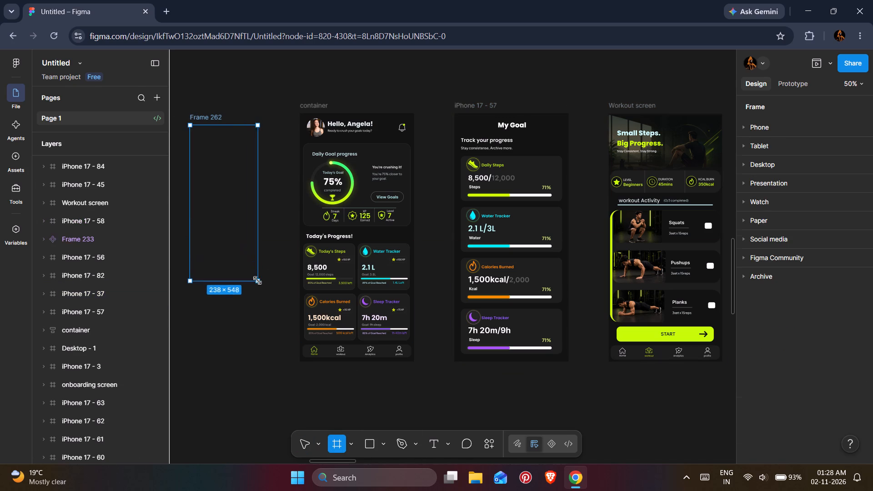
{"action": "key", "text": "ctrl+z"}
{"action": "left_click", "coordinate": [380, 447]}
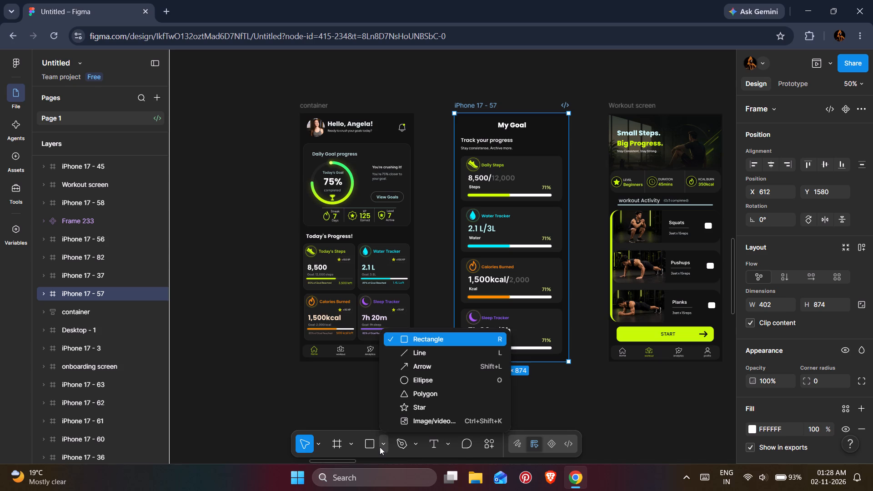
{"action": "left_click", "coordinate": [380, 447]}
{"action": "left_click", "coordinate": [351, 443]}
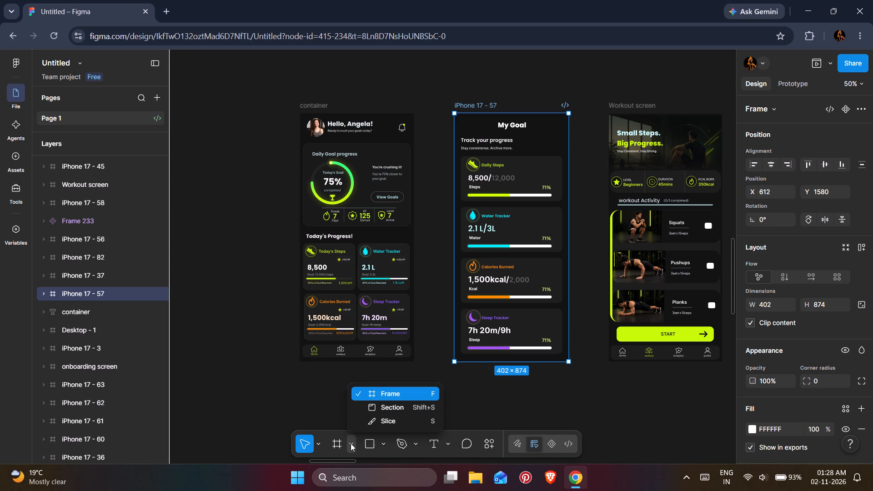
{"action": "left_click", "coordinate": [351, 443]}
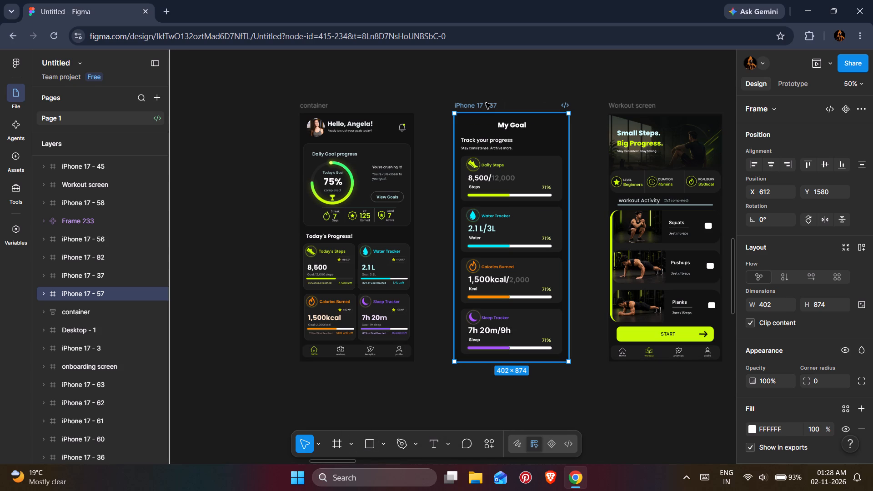
Duplicate the My Goal screen iPhone 17 - 57 and place the copy left of the container screen, at about X -387, Y 1570.
{"action": "key", "text": "ctrl+d"}
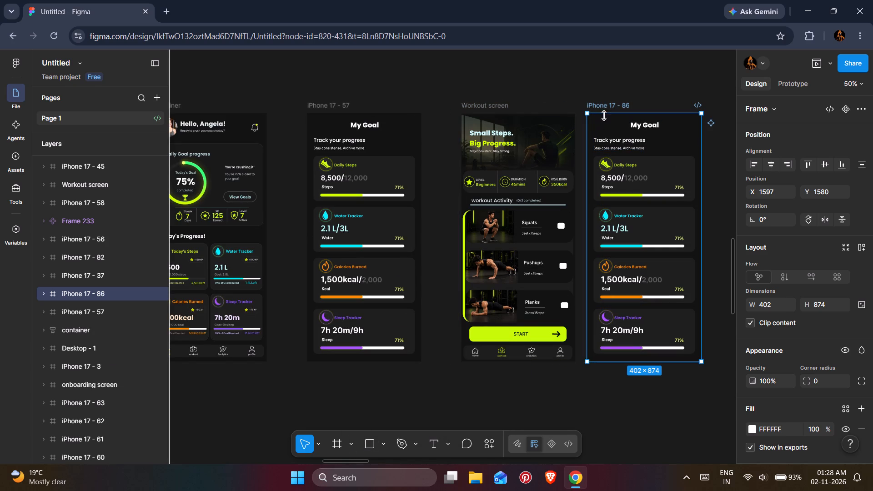
{"action": "left_click_drag", "start_coordinate": [604, 107], "coordinate": [125, 127]}
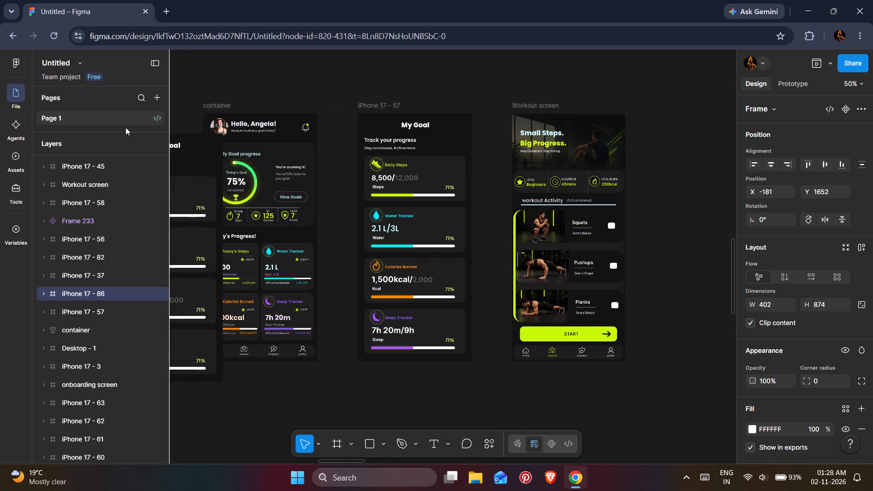
{"action": "left_click_drag", "start_coordinate": [125, 127], "coordinate": [255, 104]}
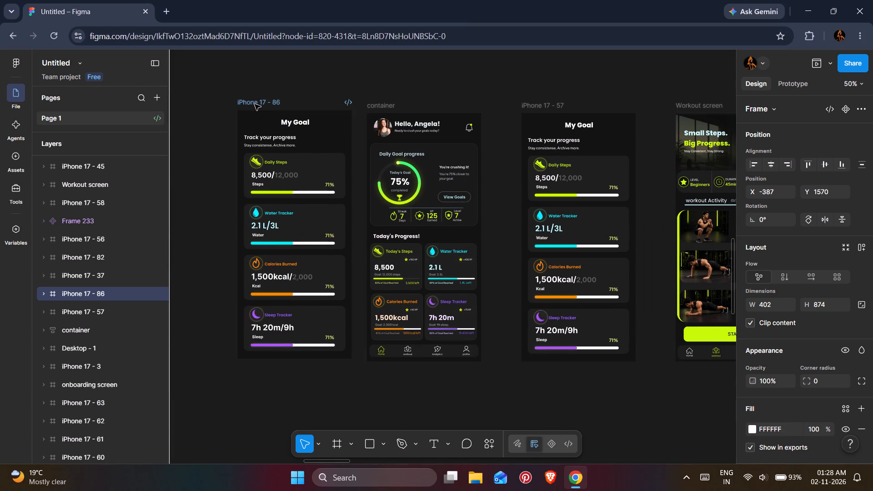
Move the duplicated My Goal frame, iPhone 17 - 86, down to Y 1580, level with the container screen.
{"action": "left_click_drag", "start_coordinate": [255, 104], "coordinate": [255, 107]}
Cut the container home screen and paste it in place of the My Goal content inside frame iPhone 17 - 86.
{"action": "left_click", "coordinate": [397, 182]}
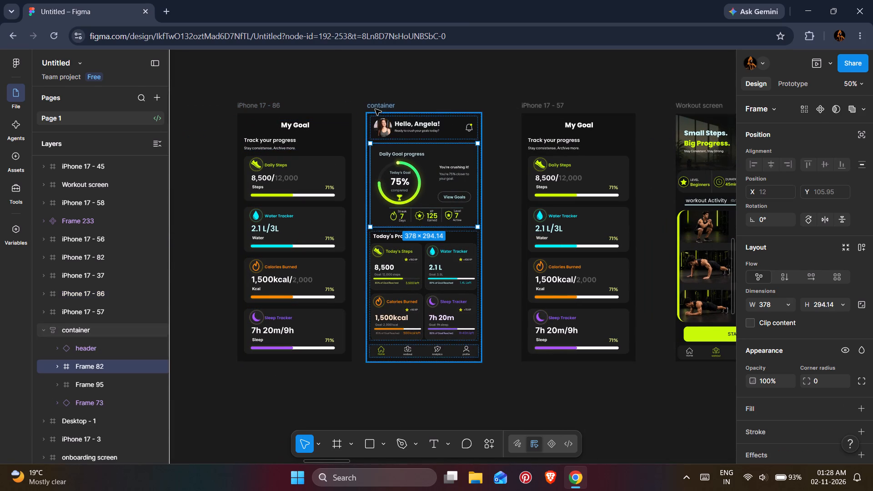
{"action": "left_click", "coordinate": [375, 109]}
{"action": "key", "text": "ctrl+x"}
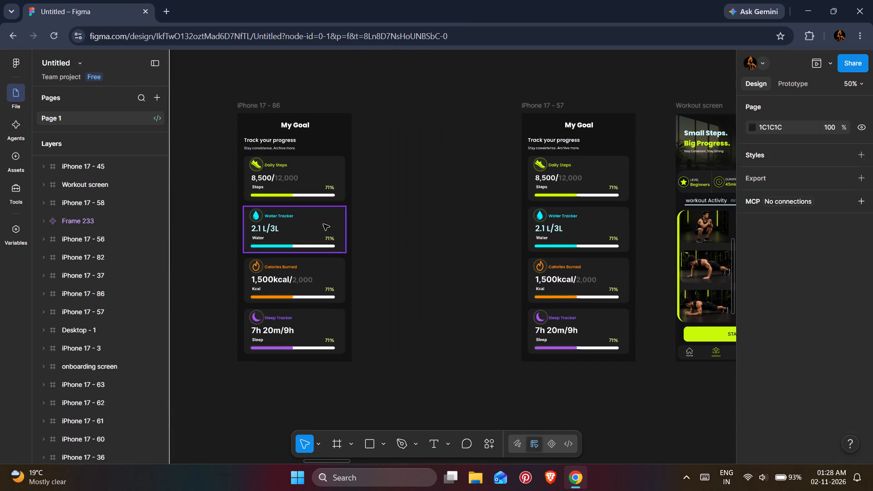
{"action": "left_click", "coordinate": [299, 224]}
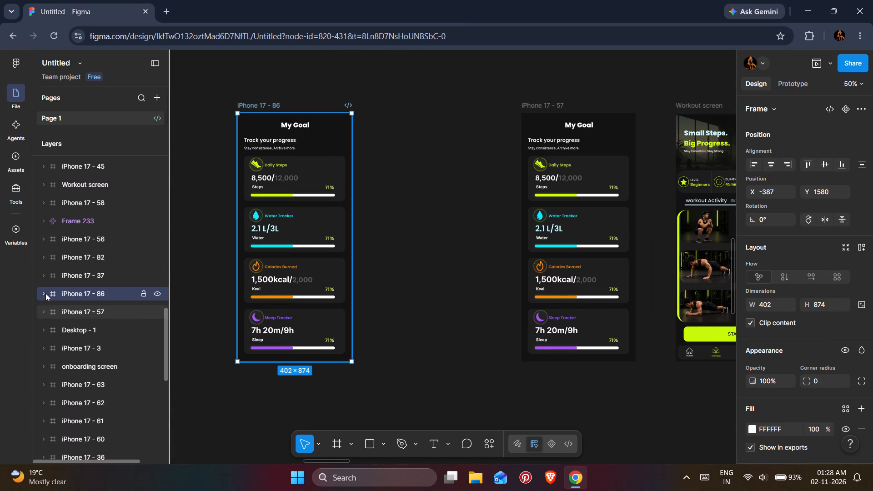
{"action": "left_click", "coordinate": [45, 293]}
{"action": "left_click", "coordinate": [73, 307]}
{"action": "right_click", "coordinate": [73, 307]}
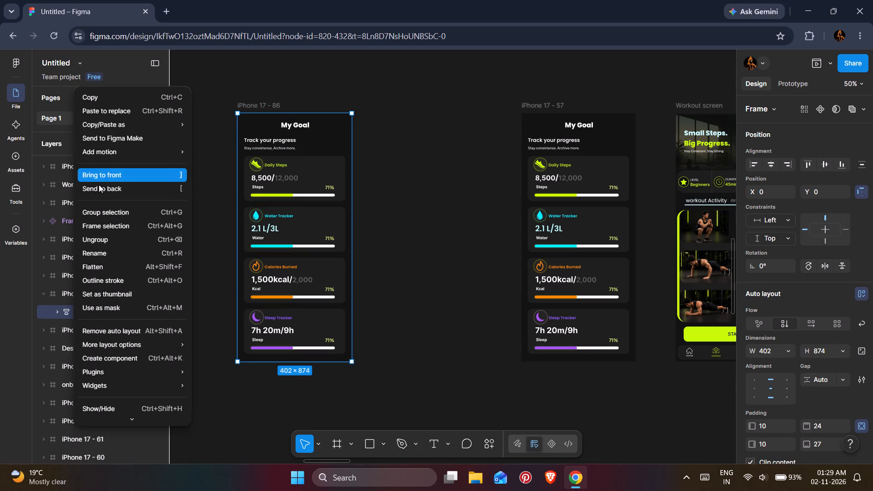
{"action": "left_click", "coordinate": [103, 110]}
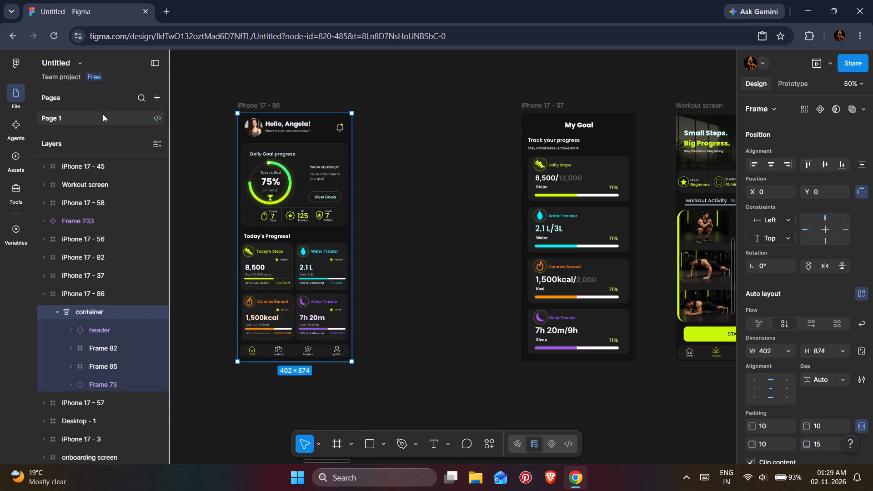
{"action": "left_click", "coordinate": [63, 297]}
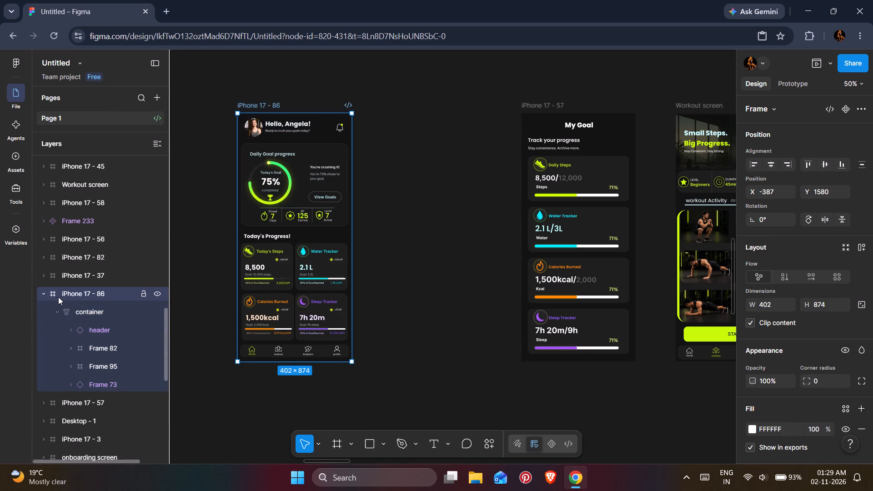
{"action": "left_click", "coordinate": [43, 291]}
Move the iPhone 17 - 86 frame closer to the My Goal screen, at X -101, Y 1580.
{"action": "left_click_drag", "start_coordinate": [261, 104], "coordinate": [342, 106]}
Rename the iPhone 17 - 86 frame as Dashboard screen.
{"action": "double_click", "coordinate": [342, 106]}
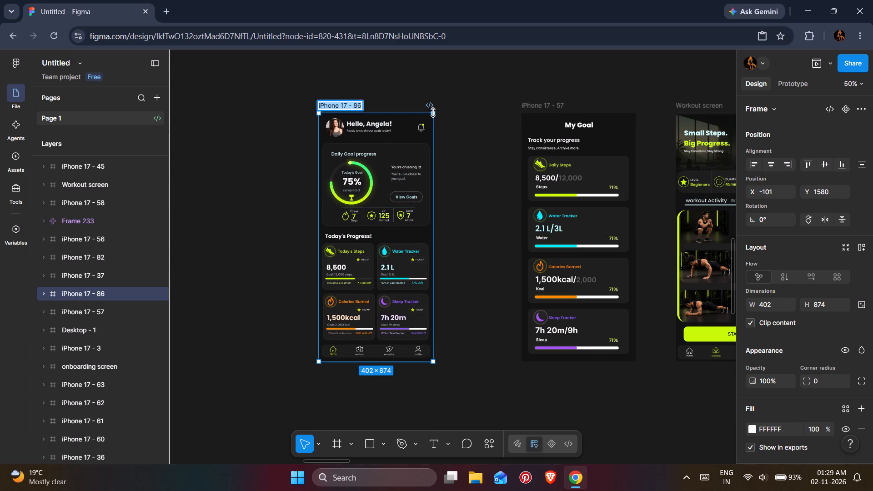
{"action": "type", "text": "AS"}
{"action": "key", "text": "BackSpace"}
{"action": "key", "text": "BackSpace"}
{"action": "type", "text": "ashboard"}
{"action": "key", "text": "space"}
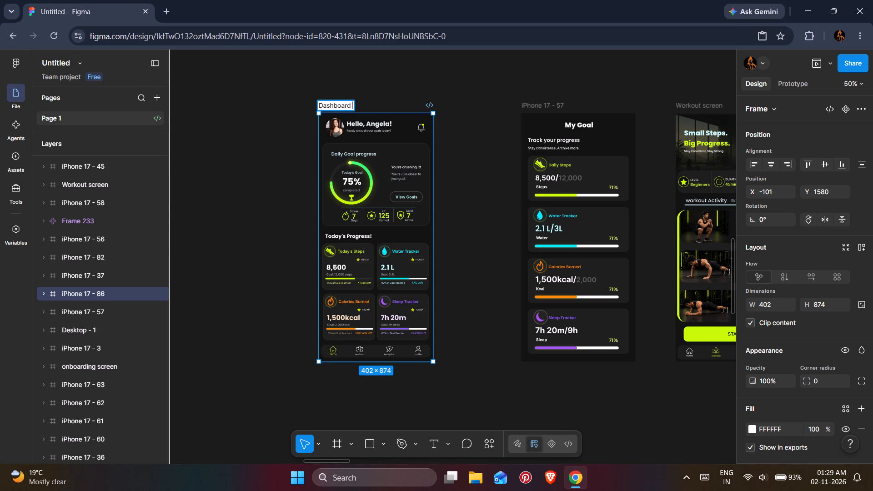
{"action": "type", "text": "screen"}
{"action": "key", "text": "Return"}
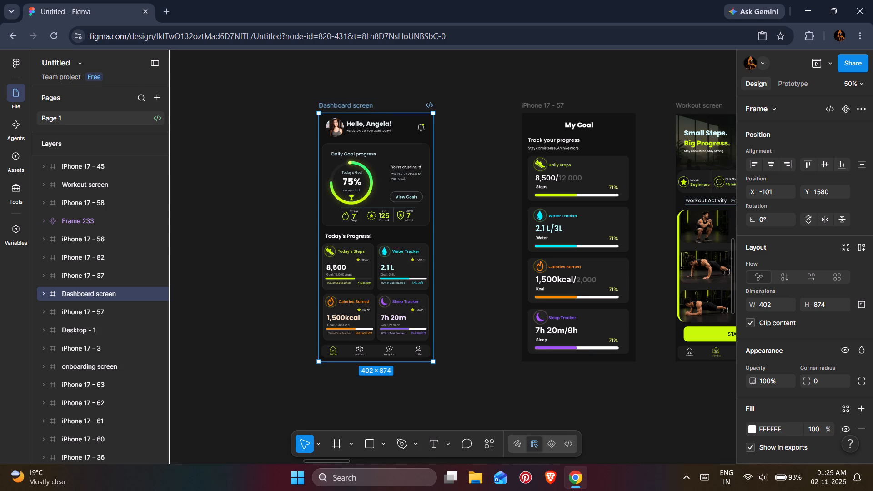
{"action": "left_click", "coordinate": [251, 196]}
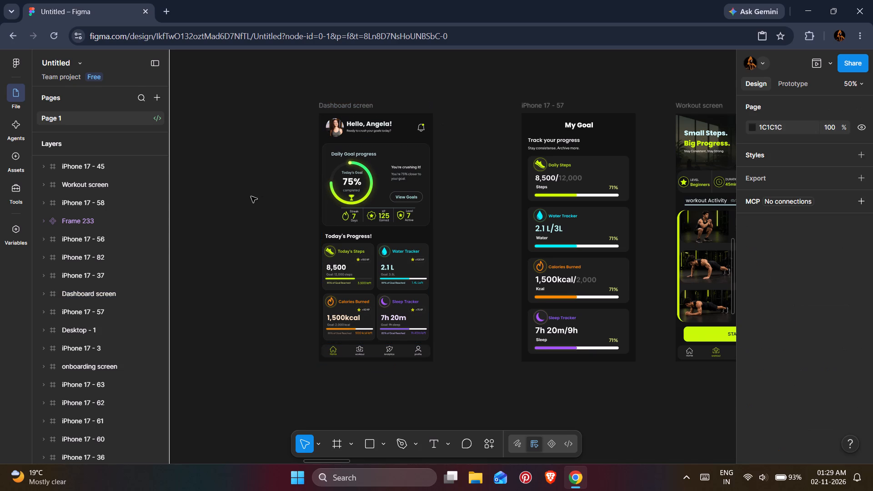
Rename the Profile frame, iPhone 17 - 56, as profile screen.
{"action": "key", "text": "ctrl+plus"}
{"action": "key", "text": "ctrl+minus"}
{"action": "key", "text": "ctrl+minus"}
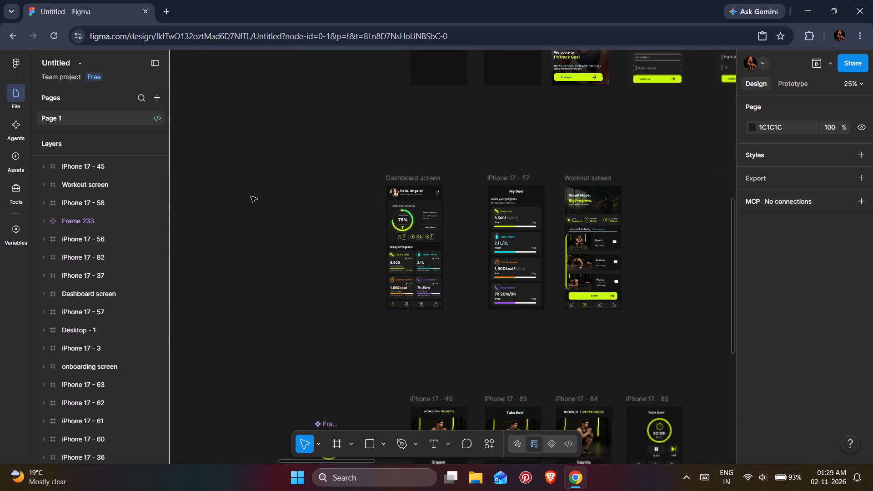
{"action": "scroll", "coordinate": [322, 230], "scroll_direction": "down", "scroll_amount": 2}
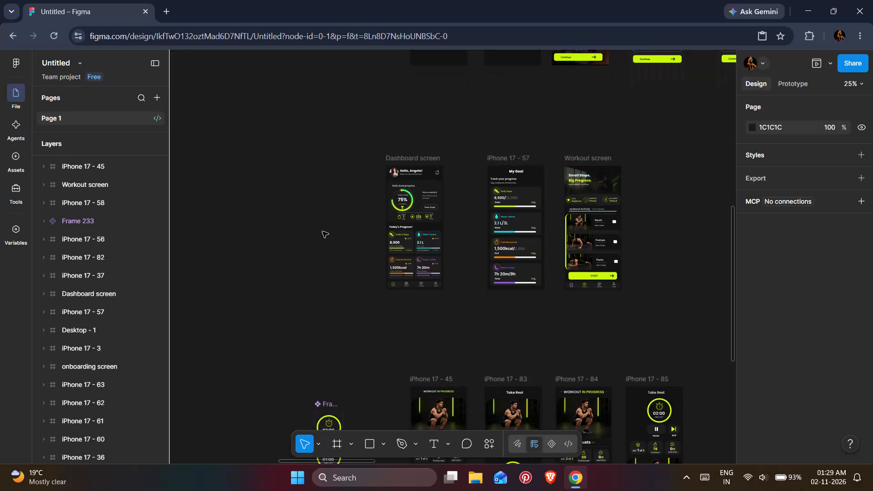
{"action": "scroll", "coordinate": [370, 273], "scroll_direction": "down", "scroll_amount": 3}
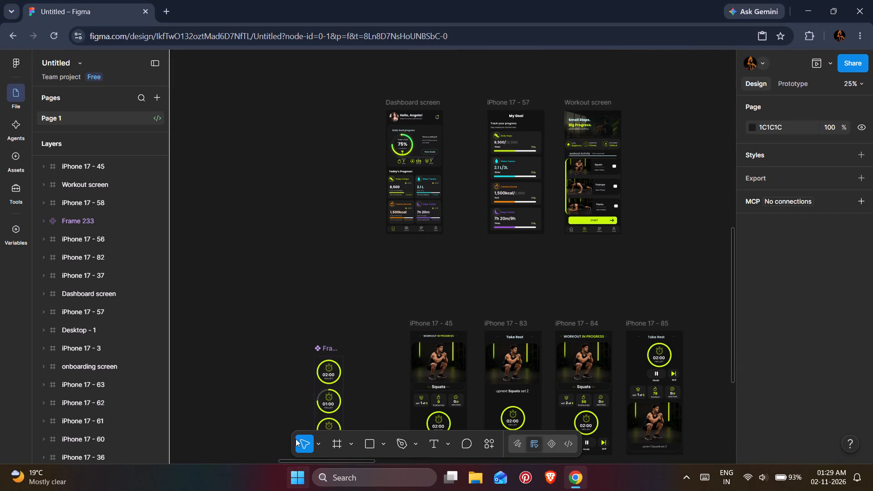
{"action": "scroll", "coordinate": [323, 319], "scroll_direction": "down", "scroll_amount": 12}
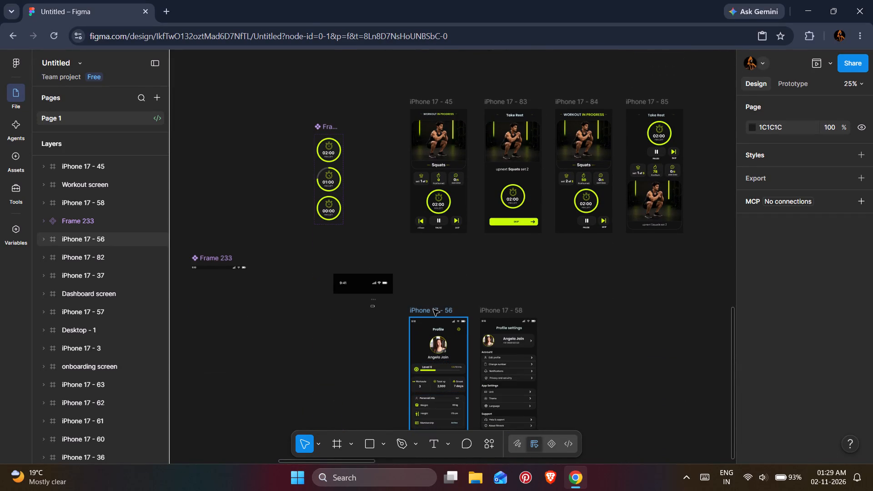
{"action": "double_click", "coordinate": [433, 310]}
{"action": "type", "text": "profile screen"}
{"action": "key", "text": "Return"}
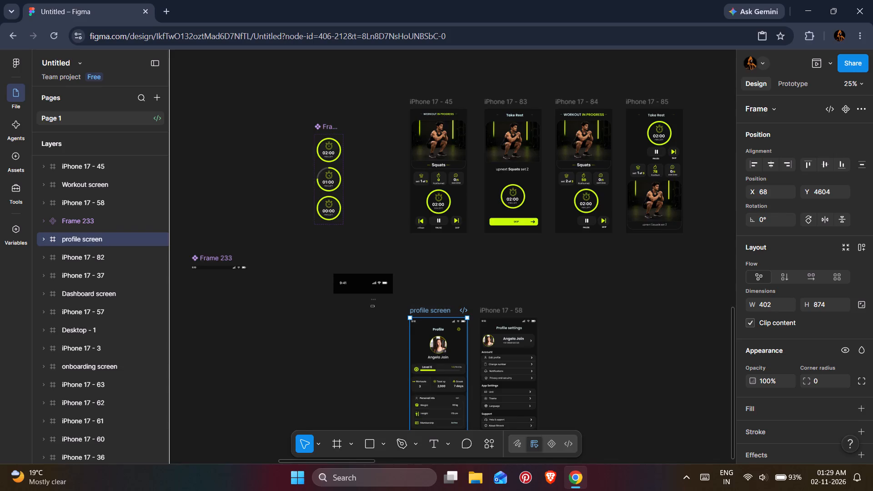
Look over the sign-up, dashboard and workout screen rows across the canvas.
{"action": "scroll", "coordinate": [547, 176], "scroll_direction": "up", "scroll_amount": 14}
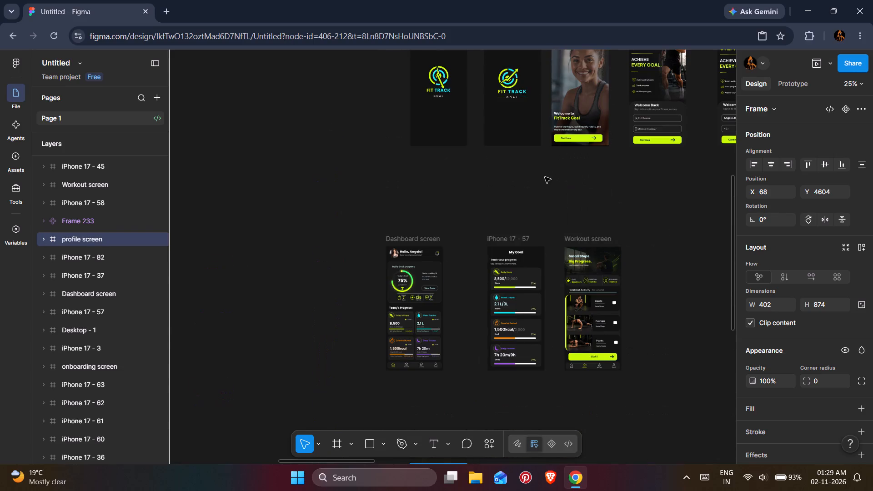
{"action": "scroll", "coordinate": [545, 177], "scroll_direction": "up", "scroll_amount": 3}
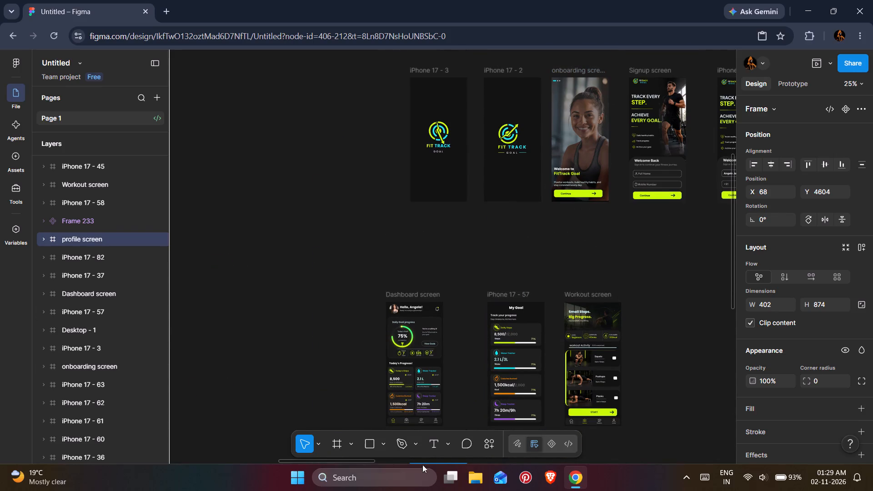
{"action": "scroll", "coordinate": [434, 418], "scroll_direction": "down", "scroll_amount": 3}
{"action": "left_click_drag", "start_coordinate": [334, 461], "coordinate": [403, 460]}
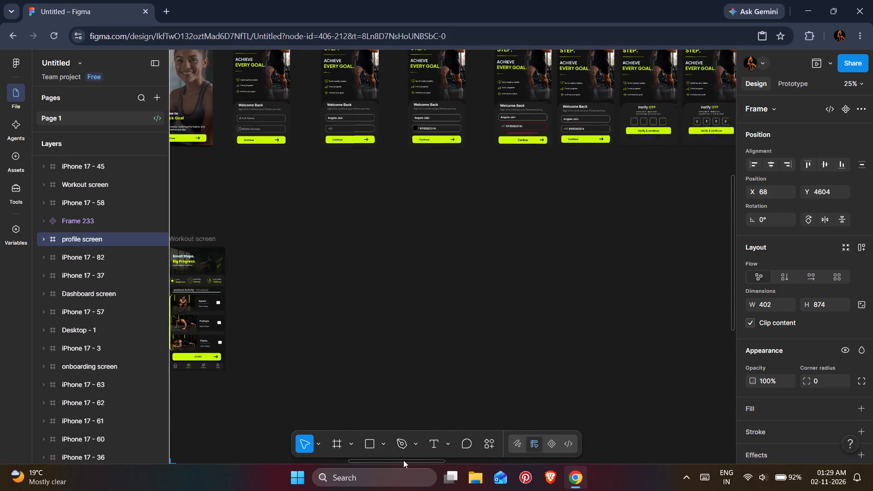
{"action": "left_click_drag", "start_coordinate": [403, 460], "coordinate": [411, 460]}
{"action": "scroll", "coordinate": [423, 403], "scroll_direction": "up", "scroll_amount": 4}
{"action": "scroll", "coordinate": [423, 403], "scroll_direction": "down", "scroll_amount": 10}
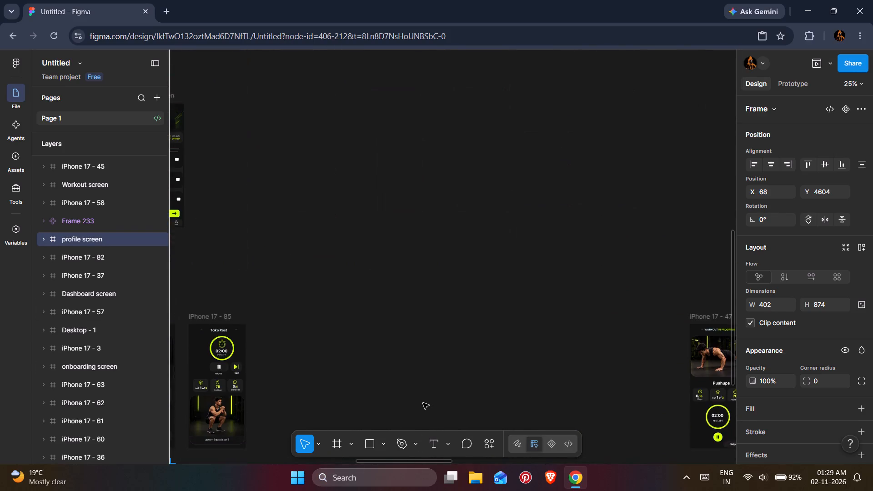
{"action": "left_click_drag", "start_coordinate": [401, 461], "coordinate": [495, 462]}
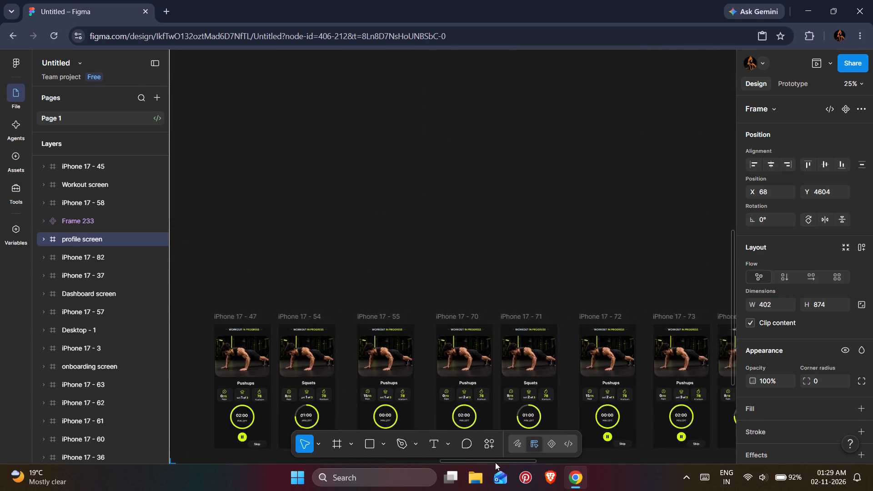
{"action": "left_click_drag", "start_coordinate": [495, 462], "coordinate": [325, 453]}
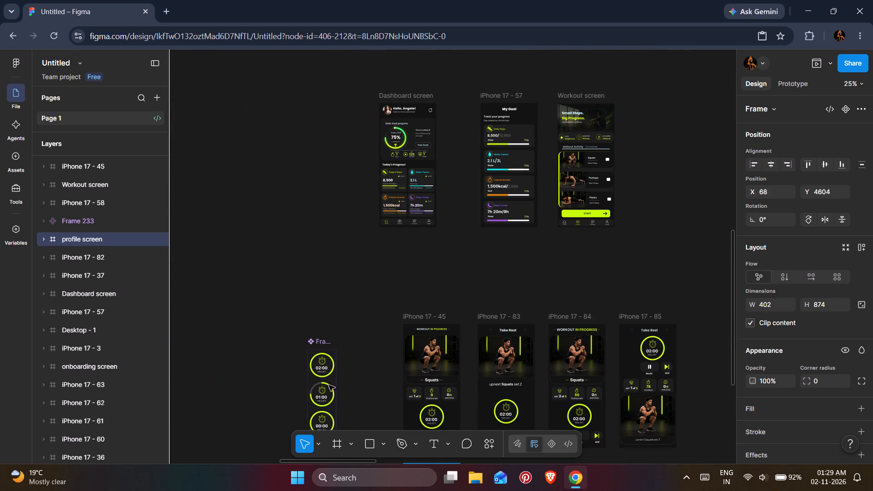
Rename the Profile settings frame, iPhone 17 - 58, as profile setting screen.
{"action": "scroll", "coordinate": [331, 361], "scroll_direction": "down", "scroll_amount": 13}
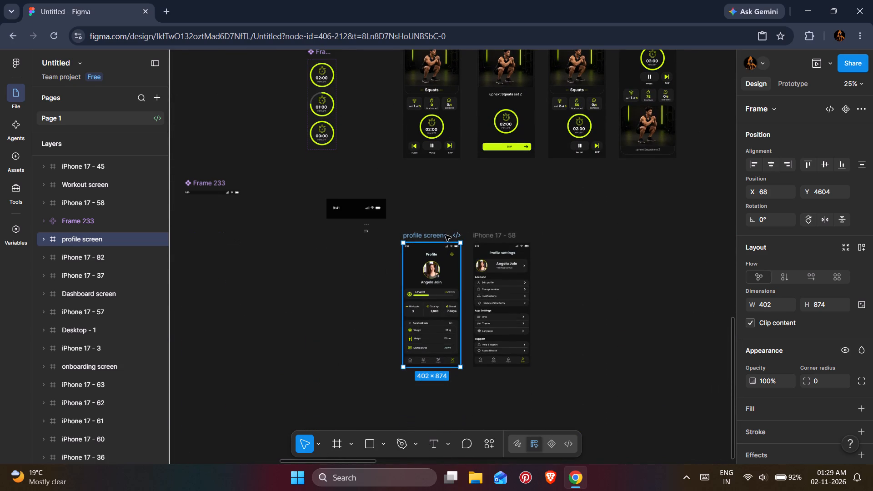
{"action": "double_click", "coordinate": [480, 235]}
{"action": "type", "text": "profile setting screen"}
{"action": "key", "text": "Return"}
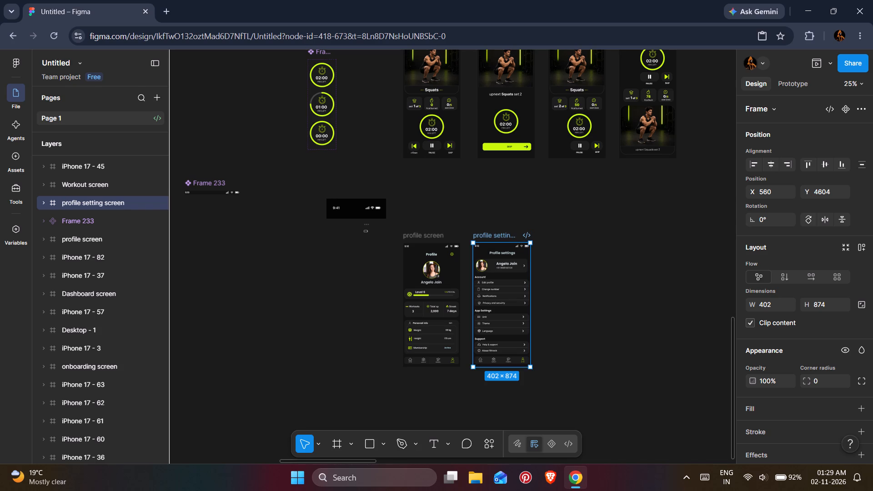
{"action": "left_click", "coordinate": [663, 254]}
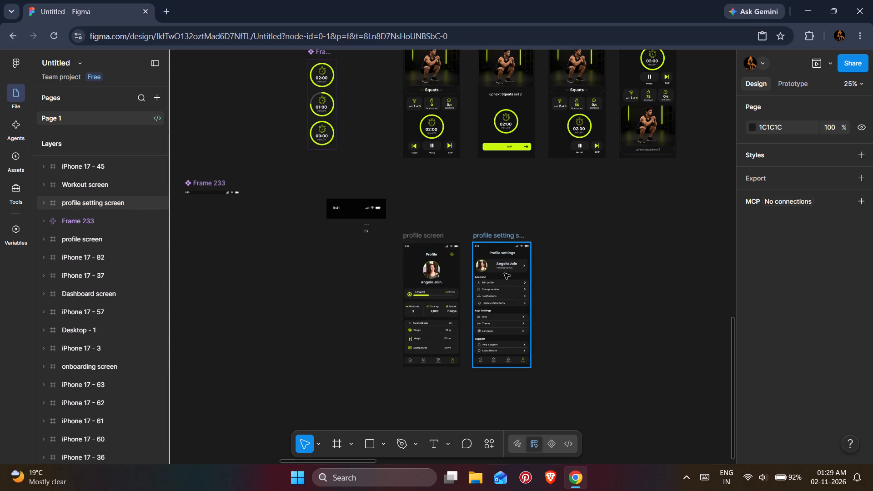
Examine the profile and profile setting screens close up, including the Account, App Settings and Support sections.
{"action": "key", "text": "ctrl+plus"}
{"action": "key", "text": "ctrl+plus"}
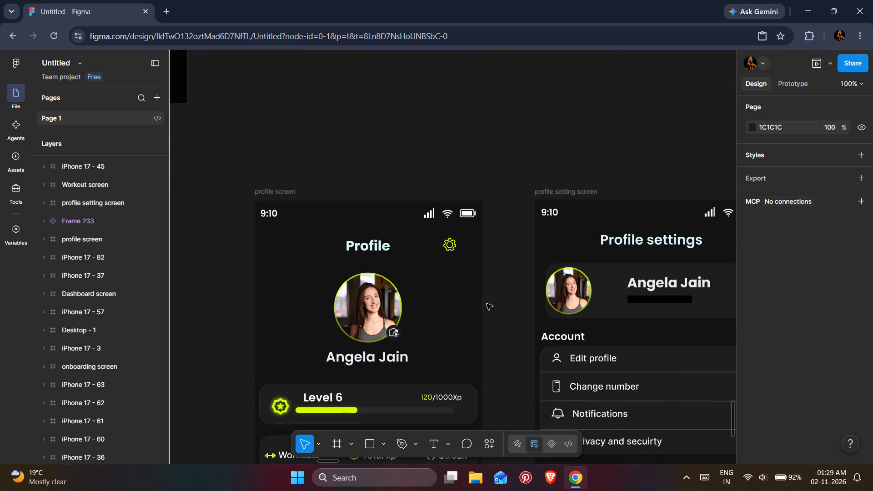
{"action": "scroll", "coordinate": [487, 304], "scroll_direction": "down", "scroll_amount": 3}
{"action": "left_click_drag", "start_coordinate": [330, 459], "coordinate": [347, 459]}
{"action": "scroll", "coordinate": [333, 360], "scroll_direction": "down", "scroll_amount": 3}
{"action": "left_click_drag", "start_coordinate": [345, 457], "coordinate": [341, 460]}
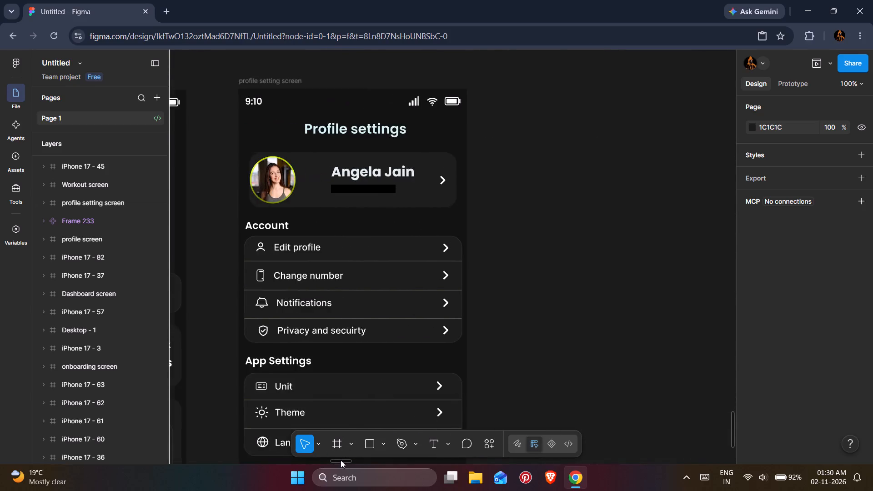
{"action": "left_click_drag", "start_coordinate": [341, 460], "coordinate": [341, 460]}
{"action": "scroll", "coordinate": [321, 343], "scroll_direction": "down", "scroll_amount": 5}
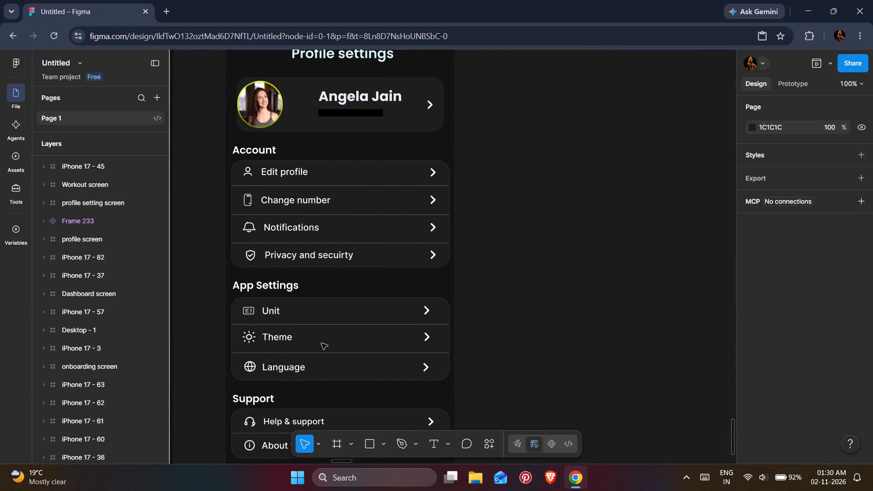
Look through the workout-in-progress, rest, dashboard and profile screens and their frame names.
{"action": "key", "text": "ctrl+minus"}
{"action": "scroll", "coordinate": [321, 343], "scroll_direction": "up", "scroll_amount": 11}
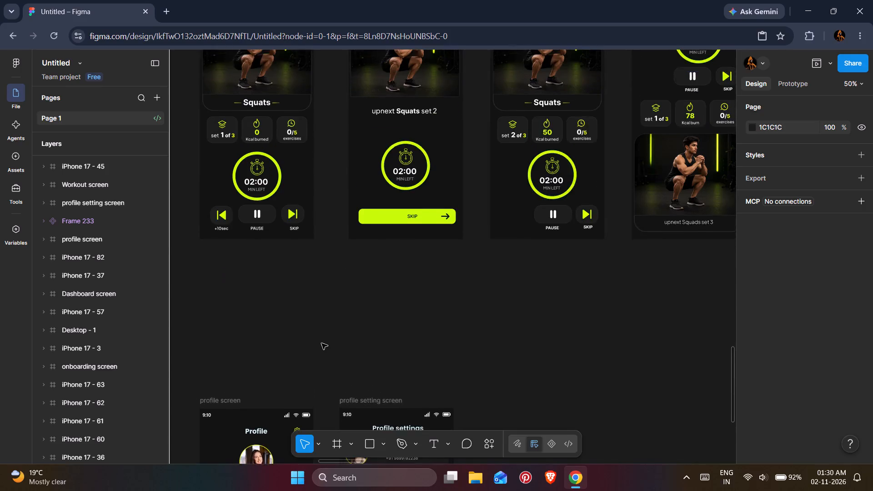
{"action": "scroll", "coordinate": [321, 343], "scroll_direction": "up", "scroll_amount": 4}
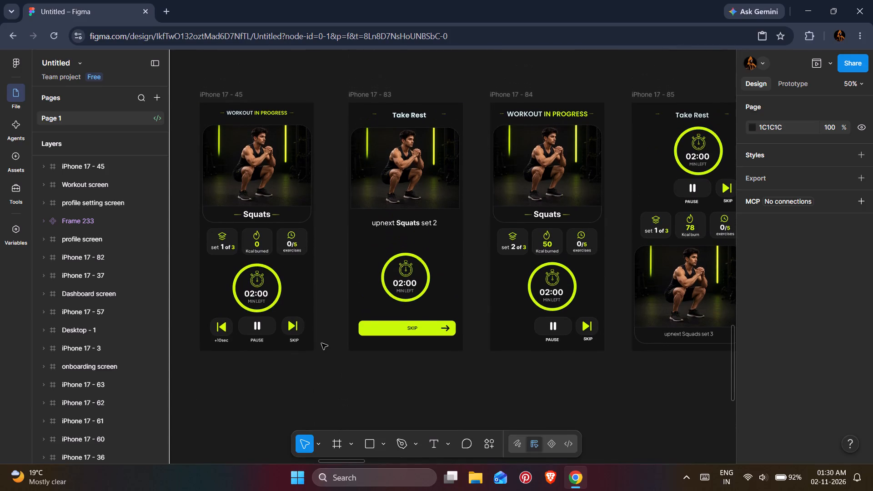
{"action": "key", "text": "ctrl+minus"}
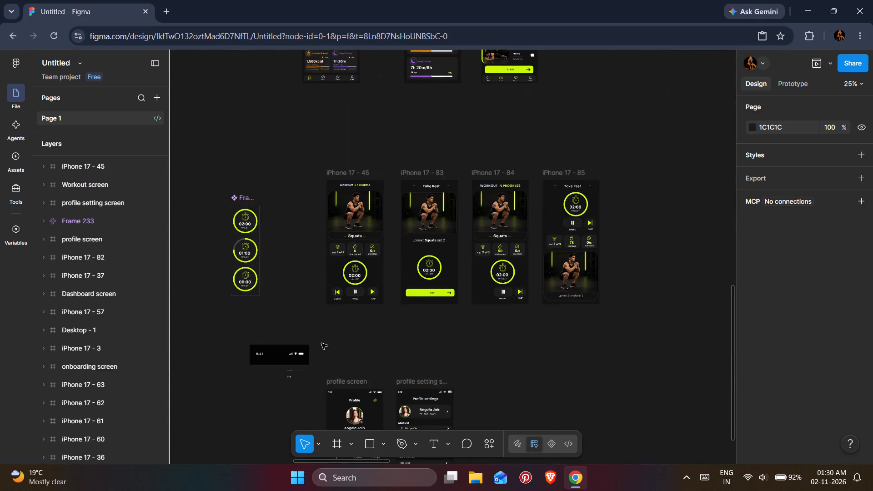
{"action": "scroll", "coordinate": [321, 330], "scroll_direction": "up", "scroll_amount": 11}
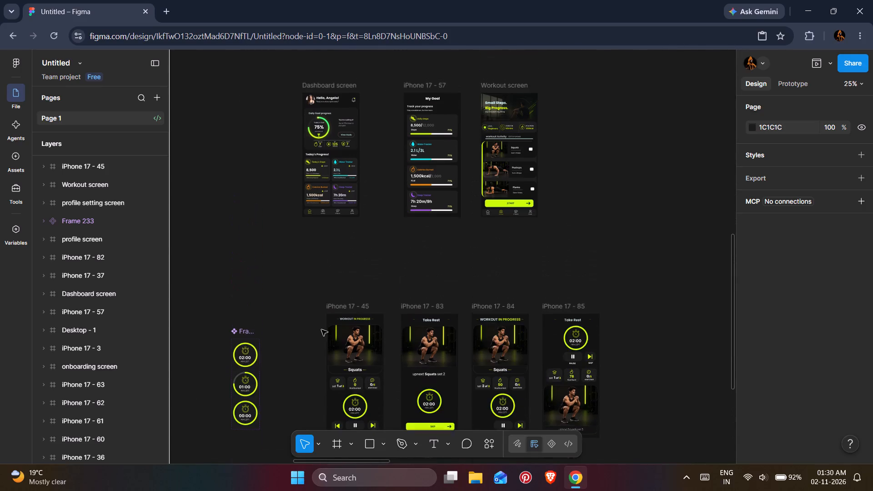
{"action": "scroll", "coordinate": [321, 330], "scroll_direction": "up", "scroll_amount": 1}
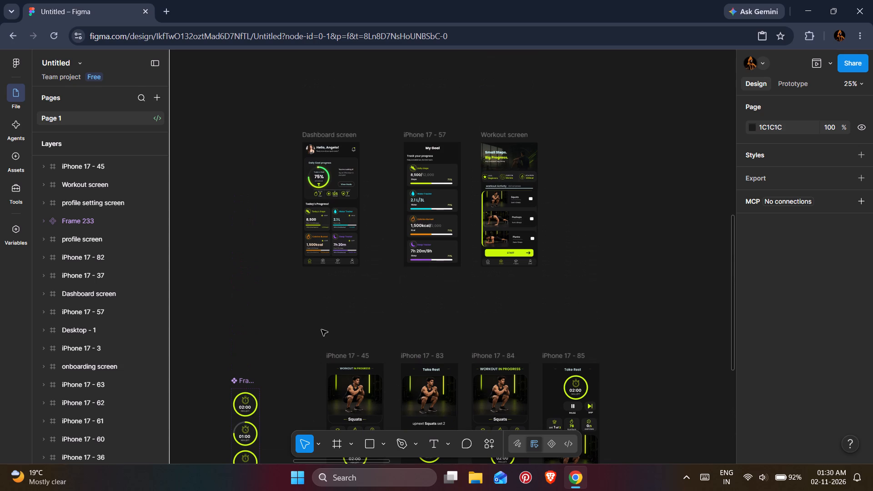
{"action": "scroll", "coordinate": [321, 330], "scroll_direction": "up", "scroll_amount": 3}
{"action": "scroll", "coordinate": [321, 330], "scroll_direction": "down", "scroll_amount": 2}
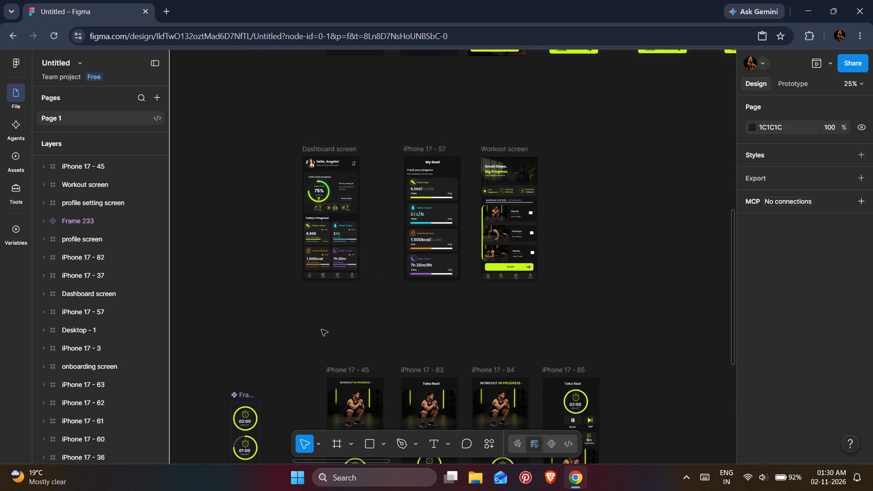
{"action": "scroll", "coordinate": [321, 330], "scroll_direction": "down", "scroll_amount": 5}
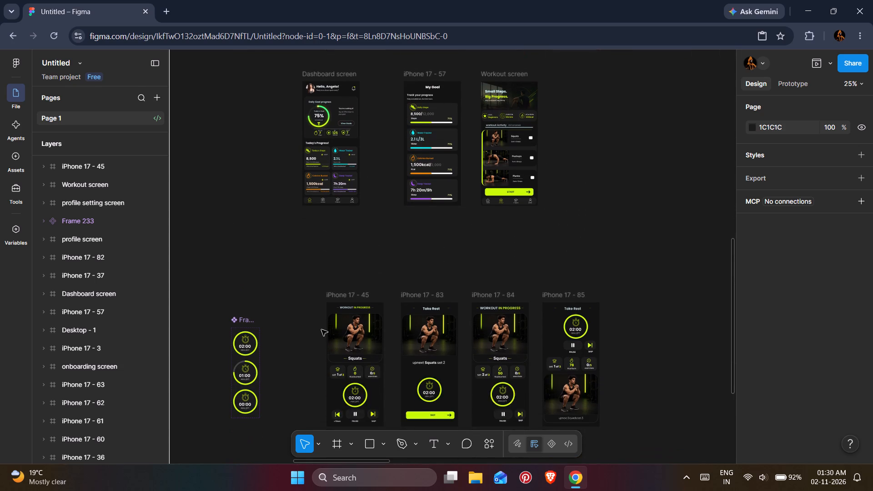
{"action": "scroll", "coordinate": [321, 330], "scroll_direction": "down", "scroll_amount": 10}
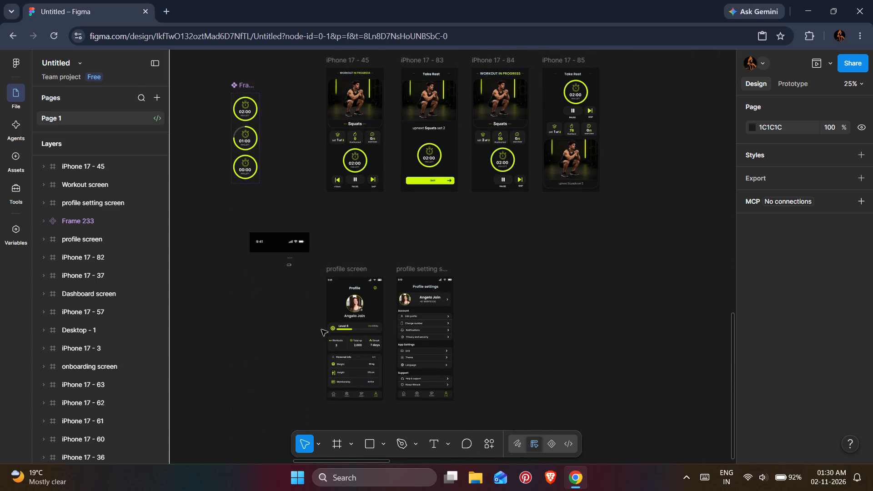
Examine the Workout screen close up, from its header banner and stats through the exercise list to the bottom navigation.
{"action": "scroll", "coordinate": [376, 310], "scroll_direction": "up", "scroll_amount": 3}
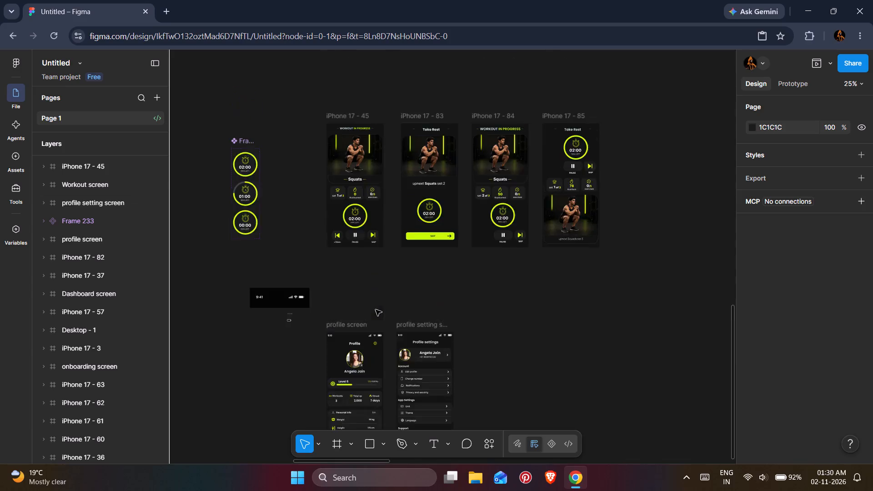
{"action": "scroll", "coordinate": [376, 310], "scroll_direction": "up", "scroll_amount": 10}
{"action": "scroll", "coordinate": [335, 217], "scroll_direction": "up", "scroll_amount": 1}
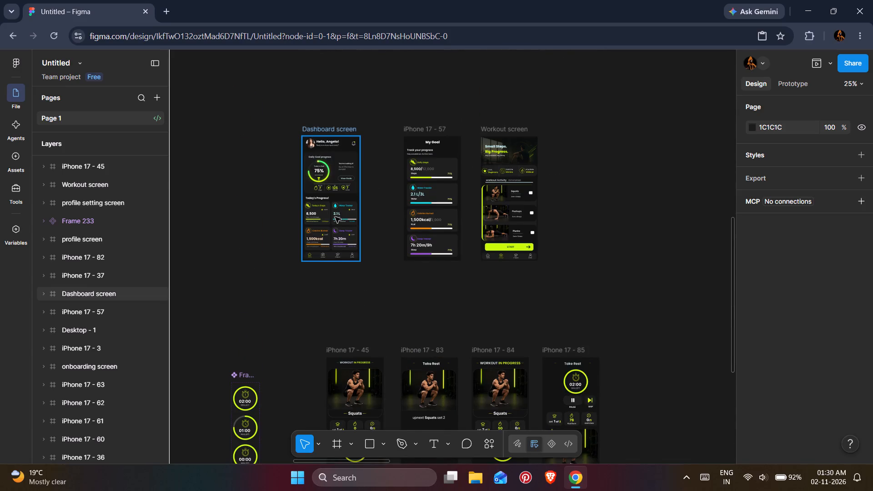
{"action": "scroll", "coordinate": [335, 217], "scroll_direction": "up", "scroll_amount": 3}
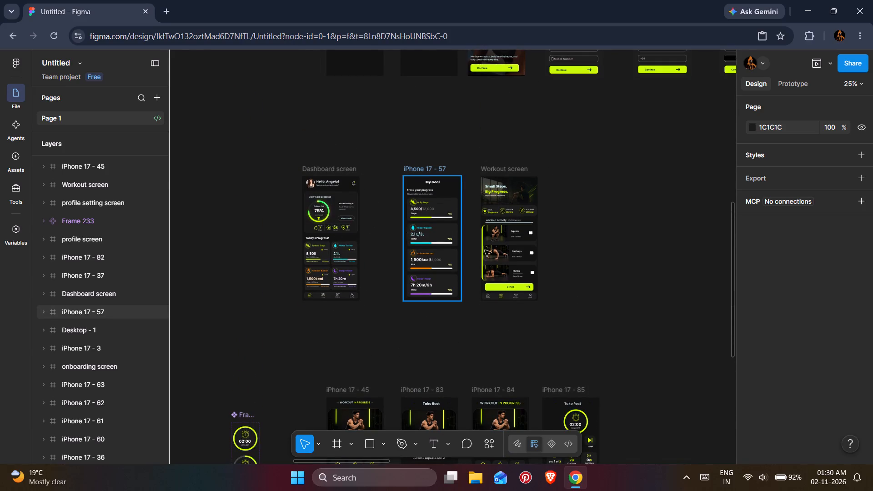
{"action": "left_click_drag", "start_coordinate": [365, 459], "coordinate": [378, 461]}
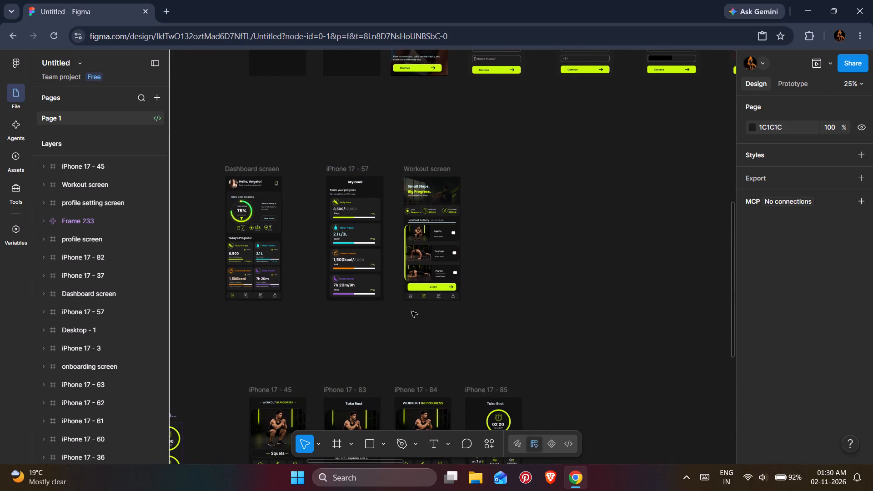
{"action": "left_click", "coordinate": [423, 259]}
{"action": "key", "text": "ctrl+plus"}
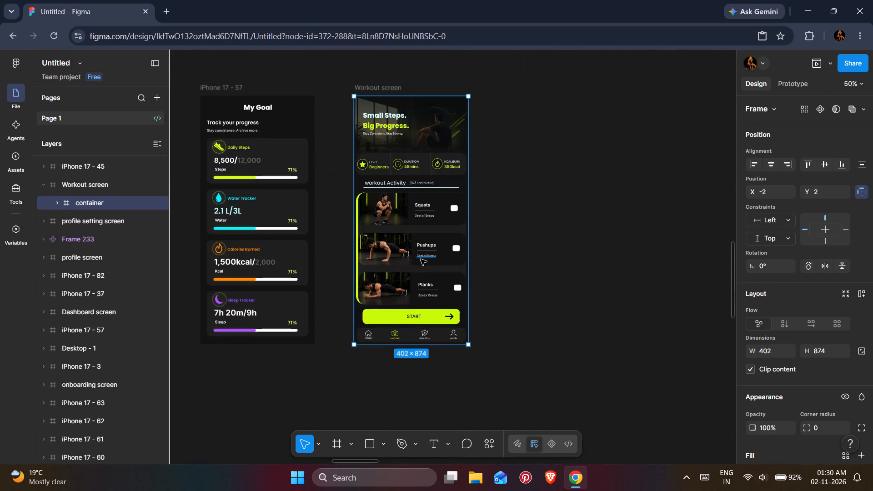
{"action": "key", "text": "ctrl+plus"}
{"action": "scroll", "coordinate": [421, 259], "scroll_direction": "up", "scroll_amount": 9}
{"action": "scroll", "coordinate": [405, 281], "scroll_direction": "down", "scroll_amount": 3}
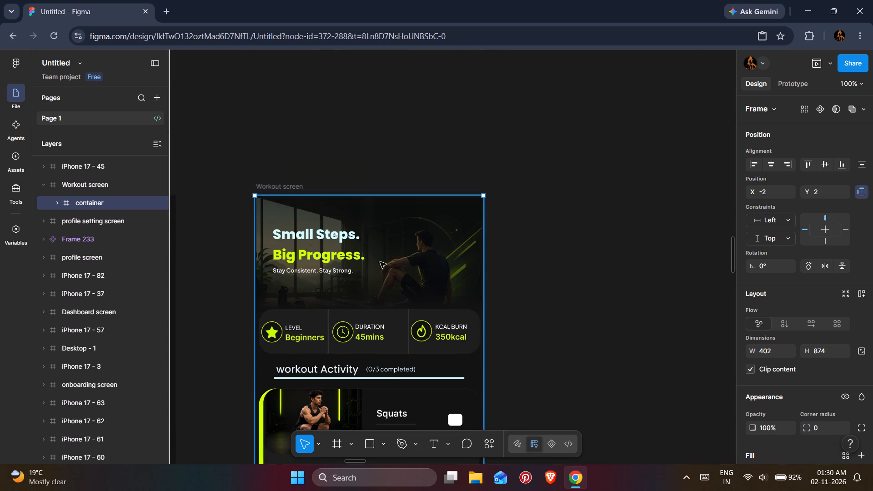
{"action": "scroll", "coordinate": [290, 240], "scroll_direction": "down", "scroll_amount": 7}
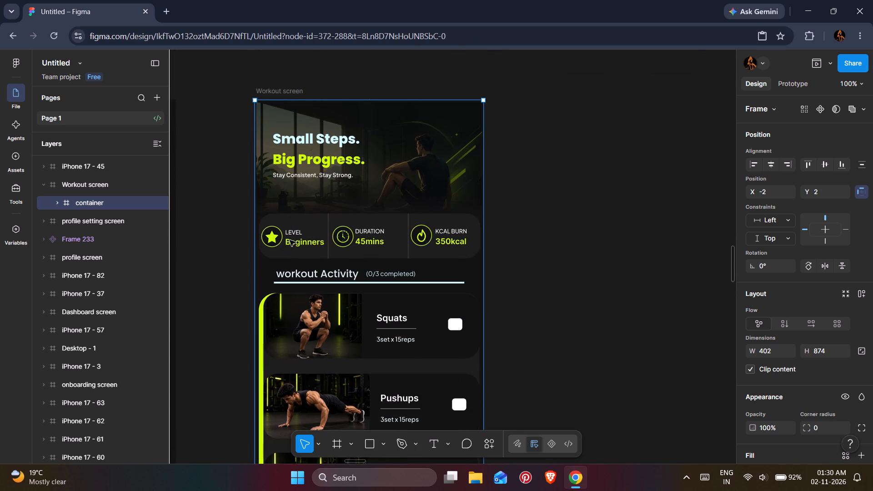
{"action": "scroll", "coordinate": [290, 240], "scroll_direction": "down", "scroll_amount": 11}
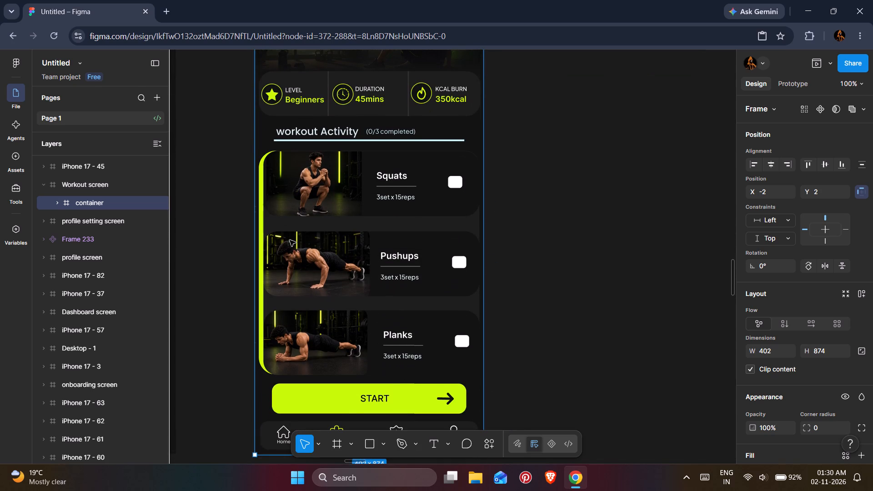
{"action": "scroll", "coordinate": [290, 240], "scroll_direction": "down", "scroll_amount": 5}
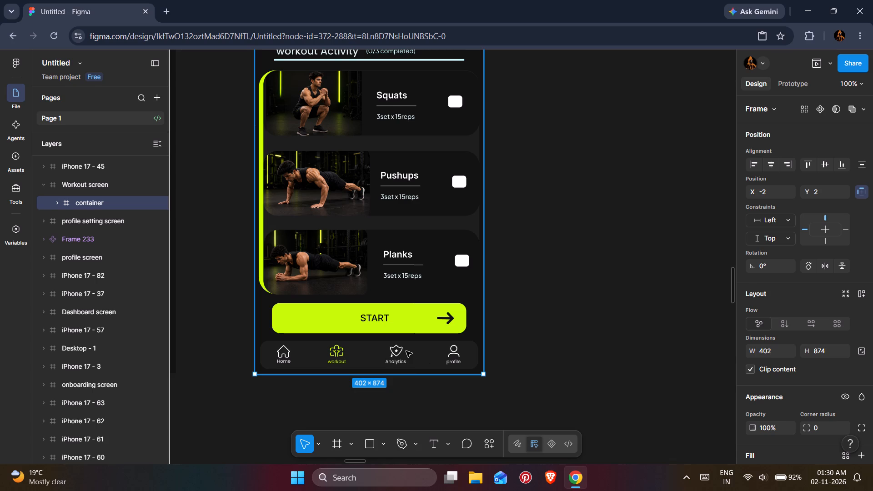
{"action": "scroll", "coordinate": [406, 351], "scroll_direction": "down", "scroll_amount": 2}
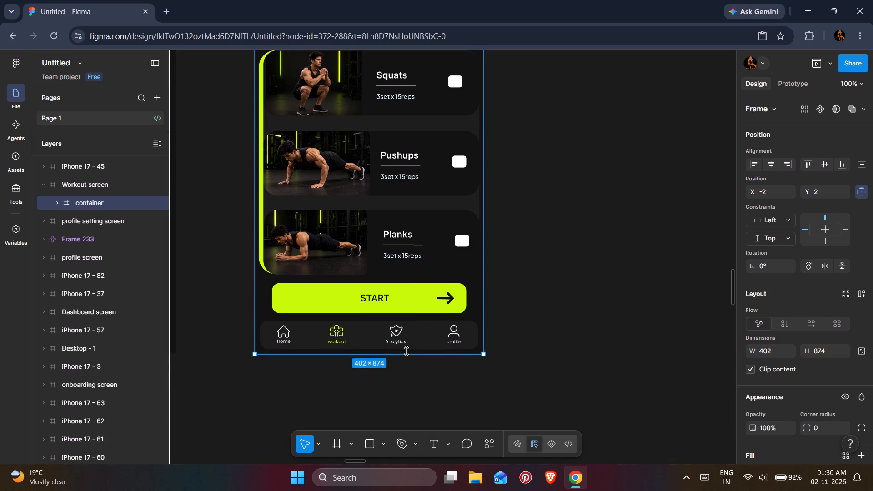
{"action": "scroll", "coordinate": [406, 351], "scroll_direction": "up", "scroll_amount": 5}
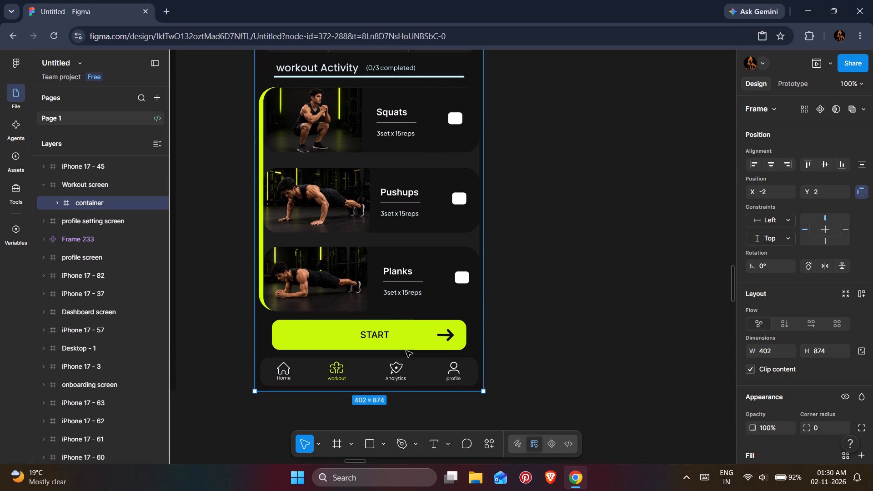
{"action": "scroll", "coordinate": [406, 351], "scroll_direction": "down", "scroll_amount": 3}
{"action": "key", "text": "ctrl+minus"}
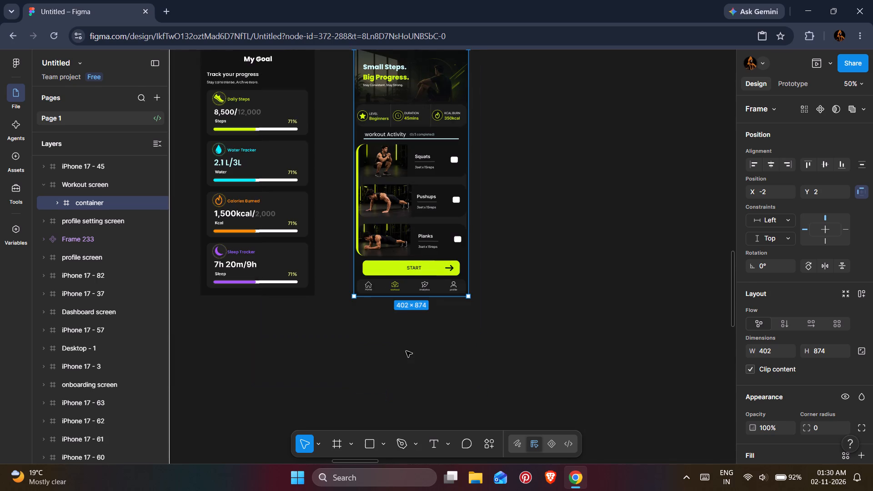
{"action": "scroll", "coordinate": [388, 345], "scroll_direction": "down", "scroll_amount": 4}
{"action": "scroll", "coordinate": [388, 345], "scroll_direction": "up", "scroll_amount": 4}
{"action": "left_click", "coordinate": [64, 181]}
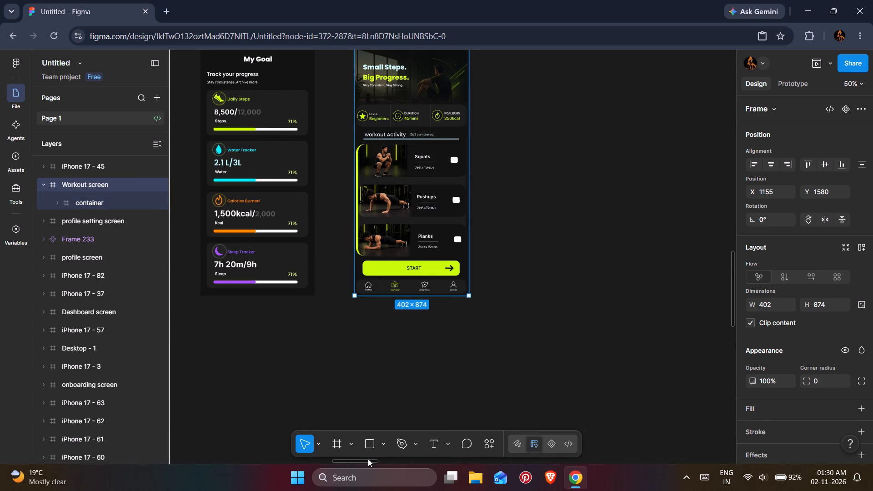
Inspect the auto layout settings of the container frames inside the Dashboard screen and the profile screen.
{"action": "left_click_drag", "start_coordinate": [368, 459], "coordinate": [342, 460]}
{"action": "left_click", "coordinate": [328, 173]}
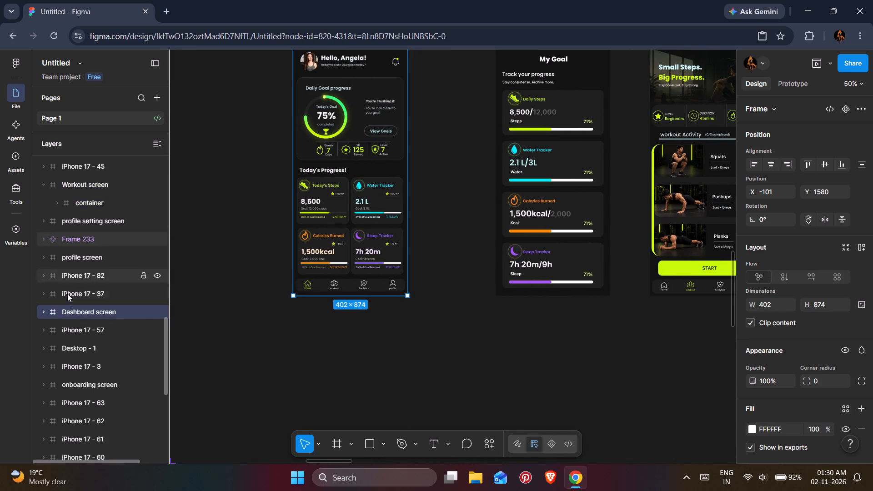
{"action": "left_click", "coordinate": [43, 314]}
{"action": "left_click", "coordinate": [80, 328]}
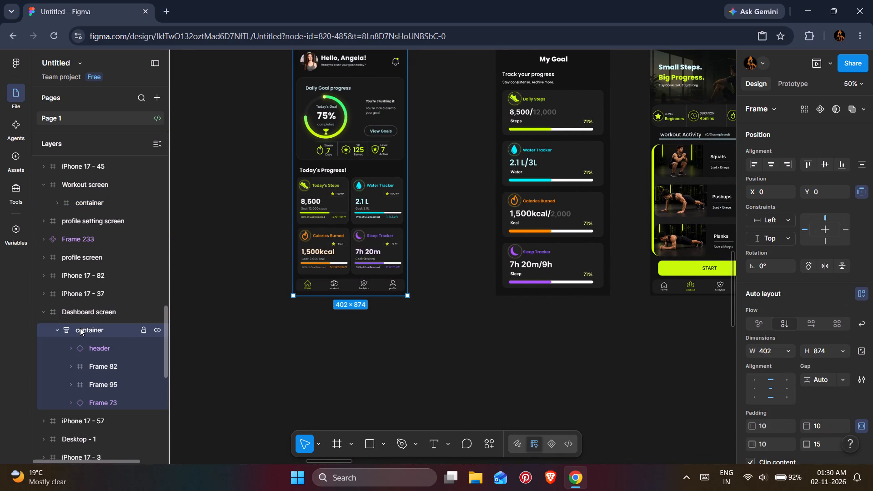
{"action": "scroll", "coordinate": [836, 319], "scroll_direction": "down", "scroll_amount": 1}
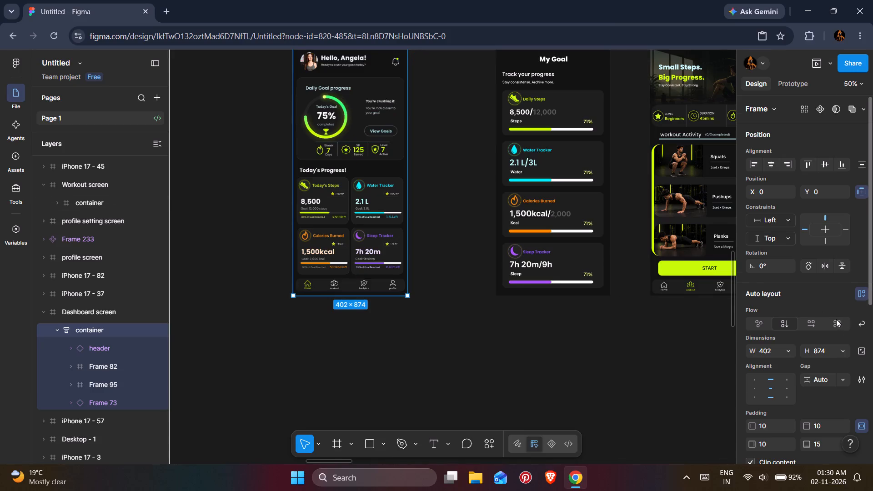
{"action": "scroll", "coordinate": [836, 319], "scroll_direction": "down", "scroll_amount": 1}
{"action": "scroll", "coordinate": [479, 352], "scroll_direction": "down", "scroll_amount": 19}
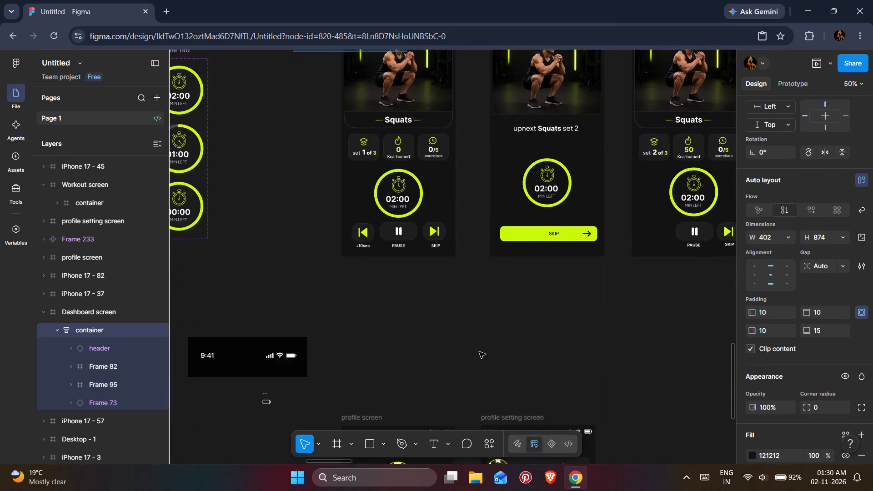
{"action": "scroll", "coordinate": [479, 352], "scroll_direction": "down", "scroll_amount": 12}
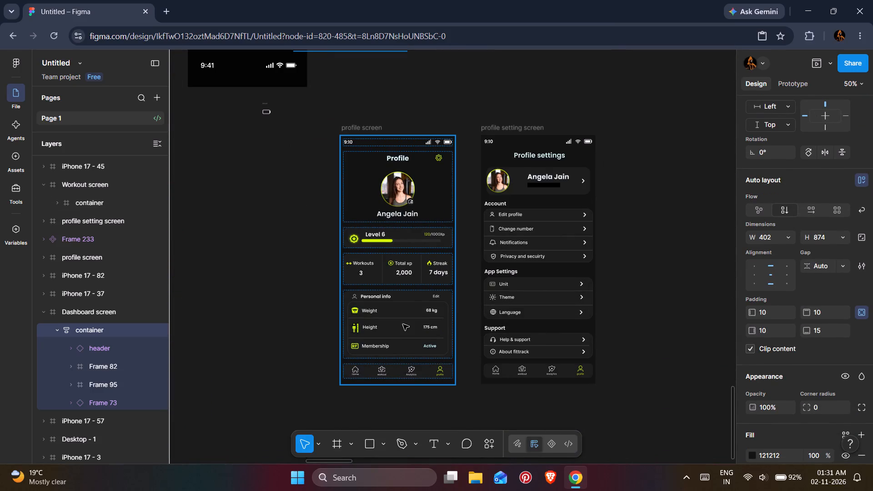
{"action": "left_click", "coordinate": [403, 324]}
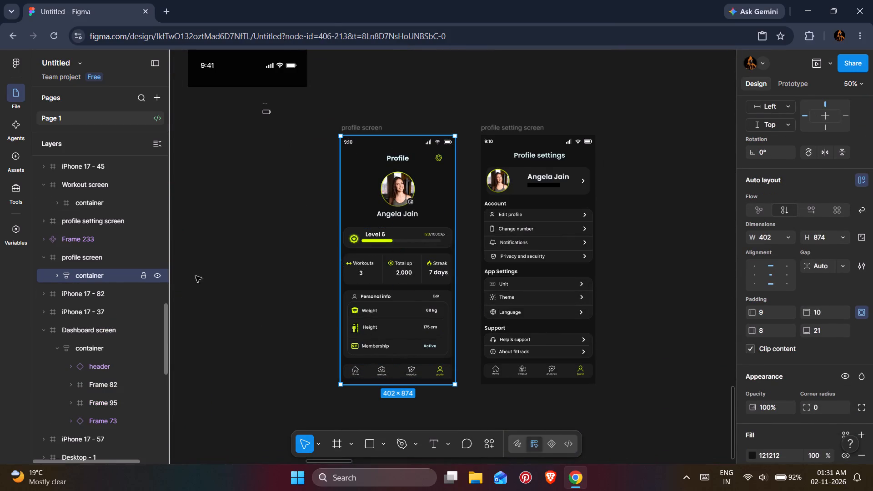
{"action": "scroll", "coordinate": [78, 331], "scroll_direction": "up", "scroll_amount": 1}
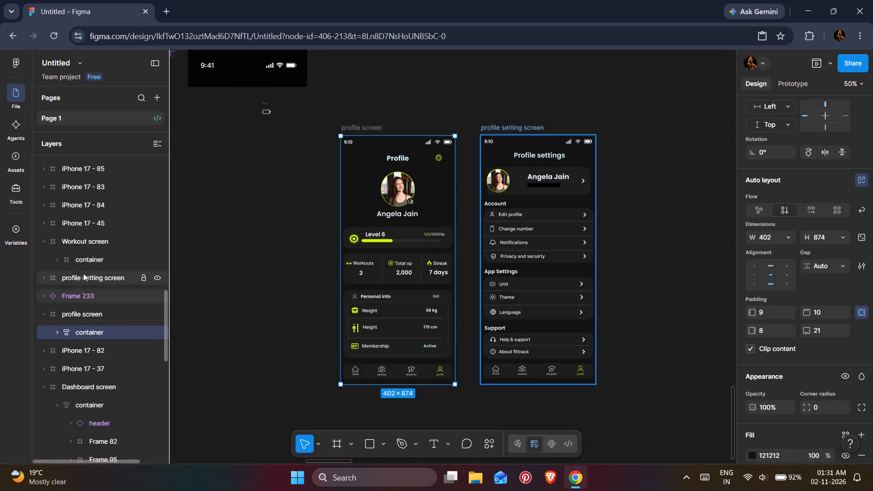
{"action": "scroll", "coordinate": [84, 266], "scroll_direction": "up", "scroll_amount": 2}
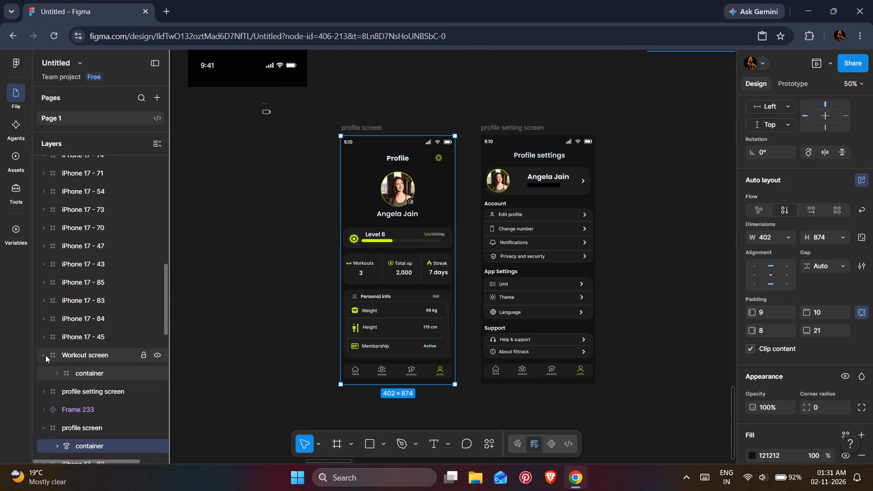
{"action": "left_click", "coordinate": [43, 354]}
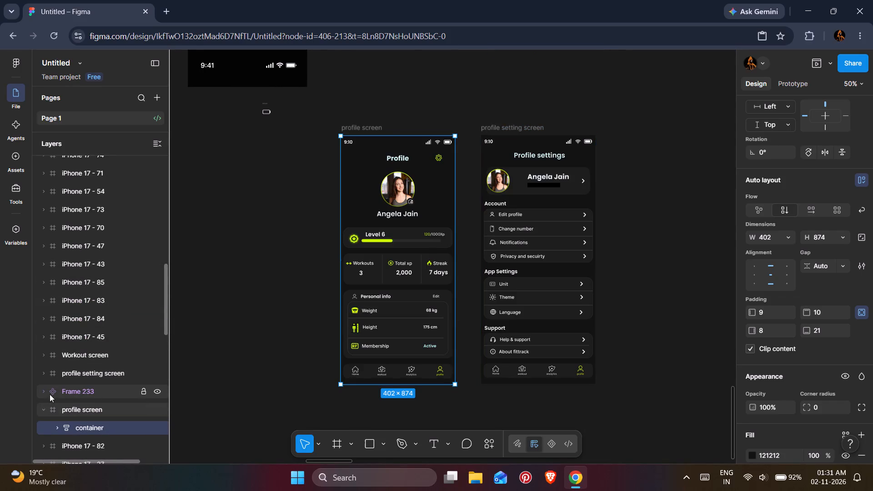
{"action": "left_click", "coordinate": [50, 394]}
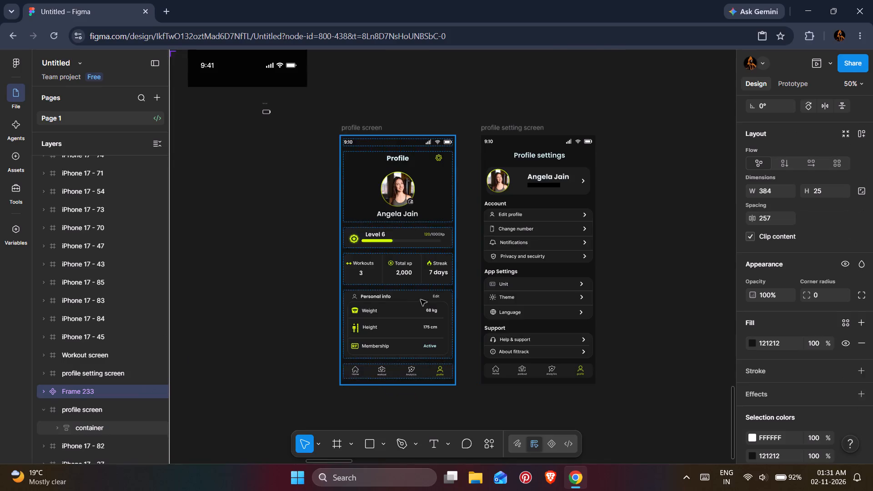
{"action": "key", "text": "ctrl+minus"}
{"action": "key", "text": "ctrl+minus"}
{"action": "key", "text": "ctrl+plus"}
{"action": "key", "text": "ctrl+plus"}
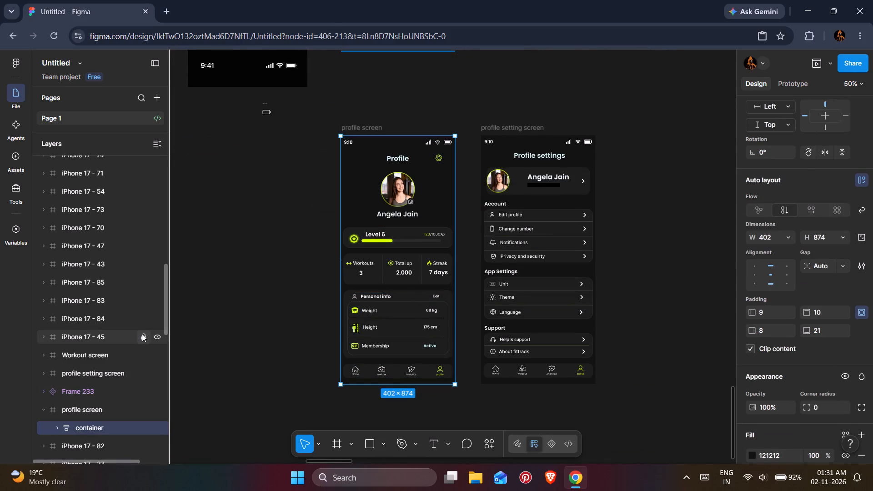
Compare the padding and fill settings of the Dashboard screen's container with those of the profile screen's container.
{"action": "scroll", "coordinate": [142, 334], "scroll_direction": "up", "scroll_amount": 7}
{"action": "scroll", "coordinate": [141, 334], "scroll_direction": "down", "scroll_amount": 1}
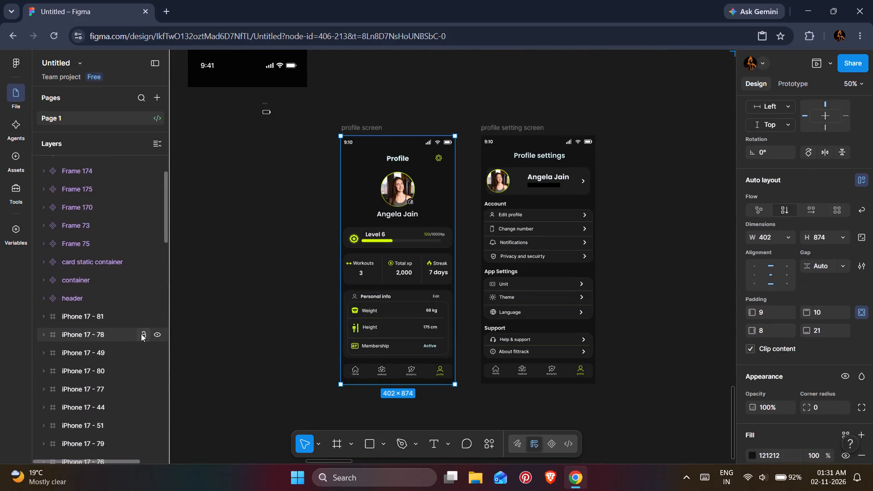
{"action": "scroll", "coordinate": [141, 334], "scroll_direction": "down", "scroll_amount": 8}
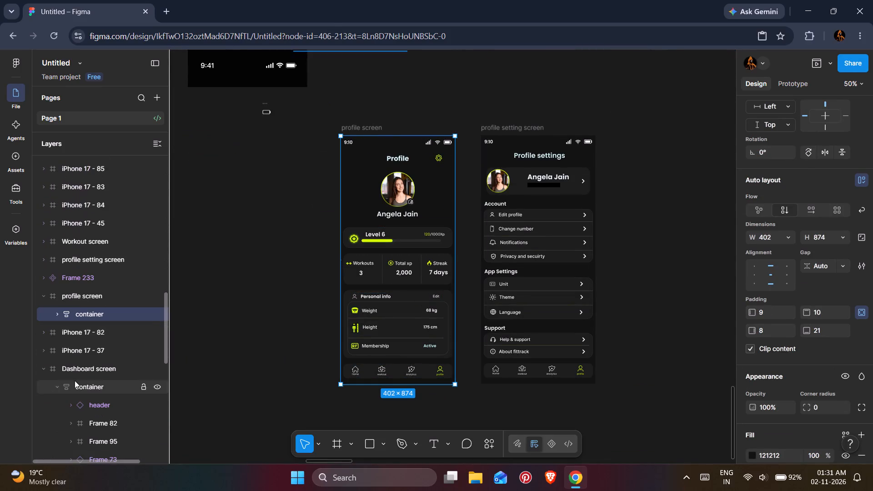
{"action": "left_click", "coordinate": [75, 381]}
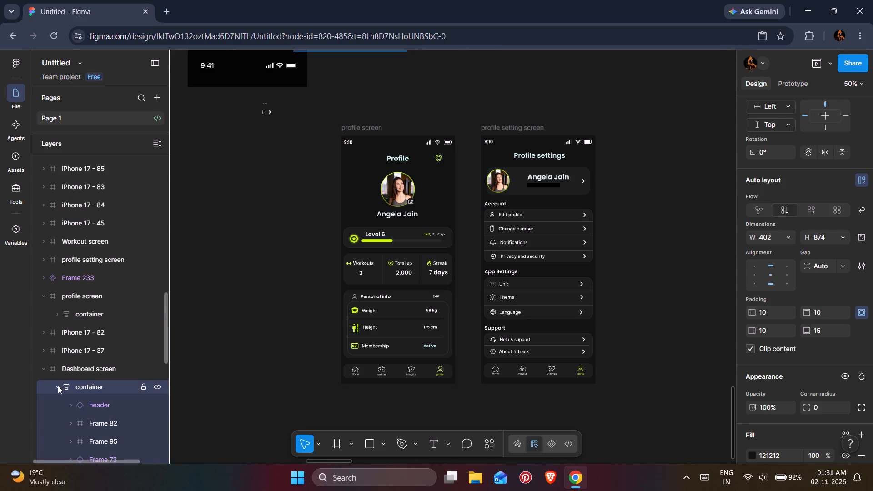
{"action": "left_click", "coordinate": [58, 386]}
{"action": "left_click", "coordinate": [75, 320]}
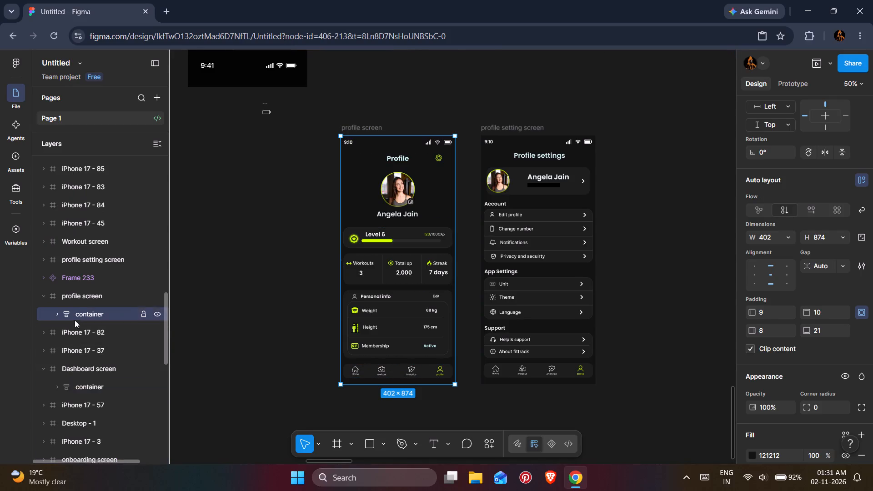
{"action": "left_click", "coordinate": [71, 383]}
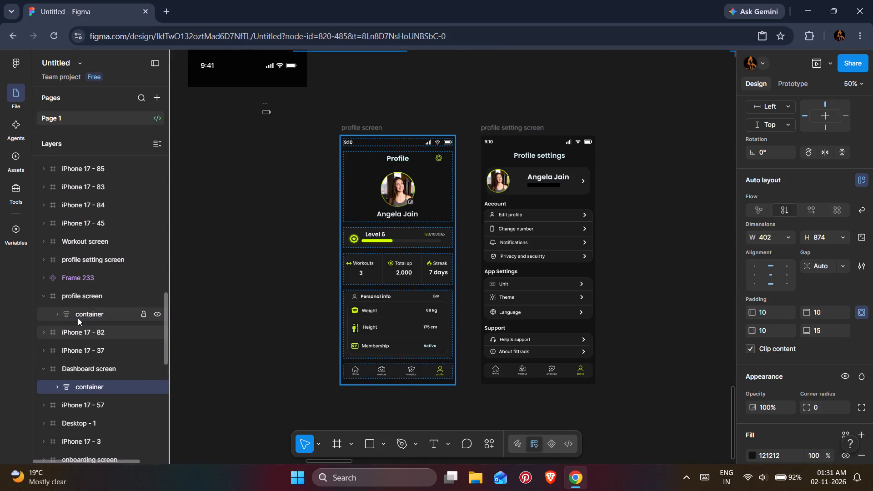
{"action": "left_click", "coordinate": [78, 318]}
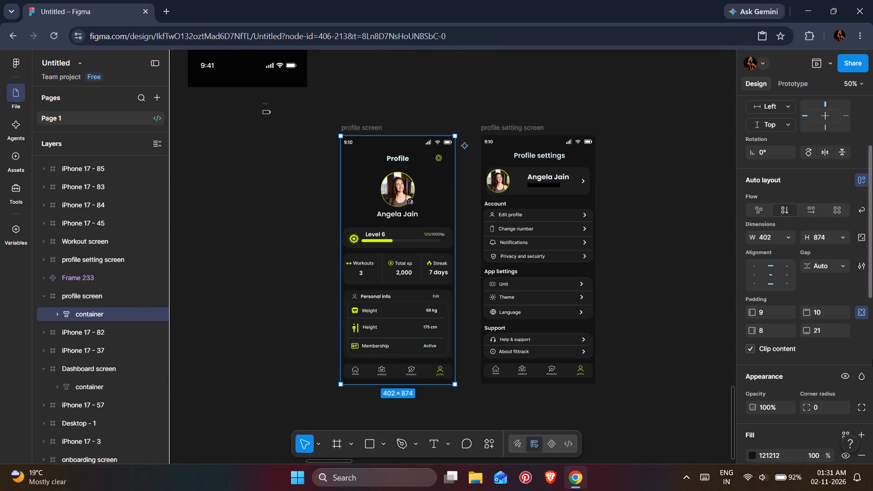
{"action": "scroll", "coordinate": [872, 360], "scroll_direction": "down", "scroll_amount": 1}
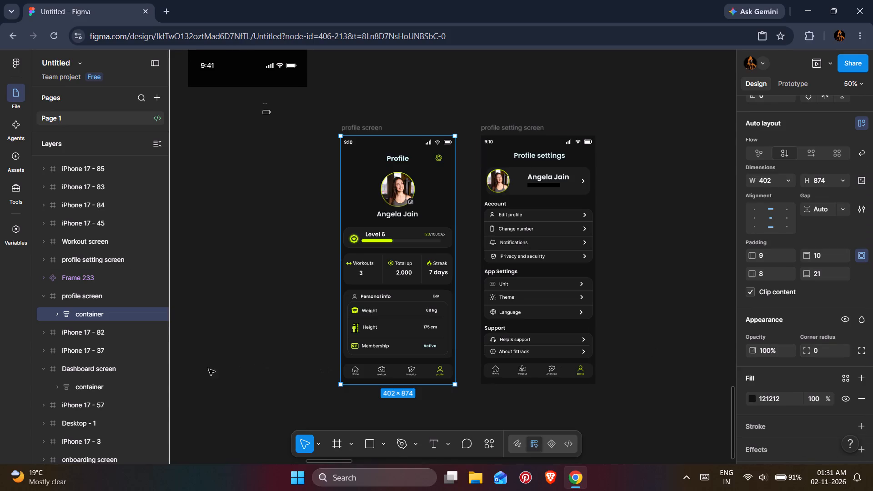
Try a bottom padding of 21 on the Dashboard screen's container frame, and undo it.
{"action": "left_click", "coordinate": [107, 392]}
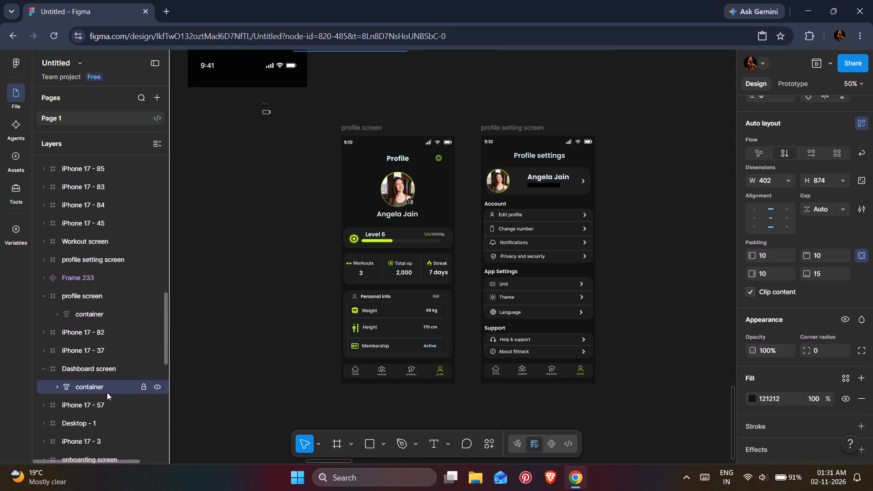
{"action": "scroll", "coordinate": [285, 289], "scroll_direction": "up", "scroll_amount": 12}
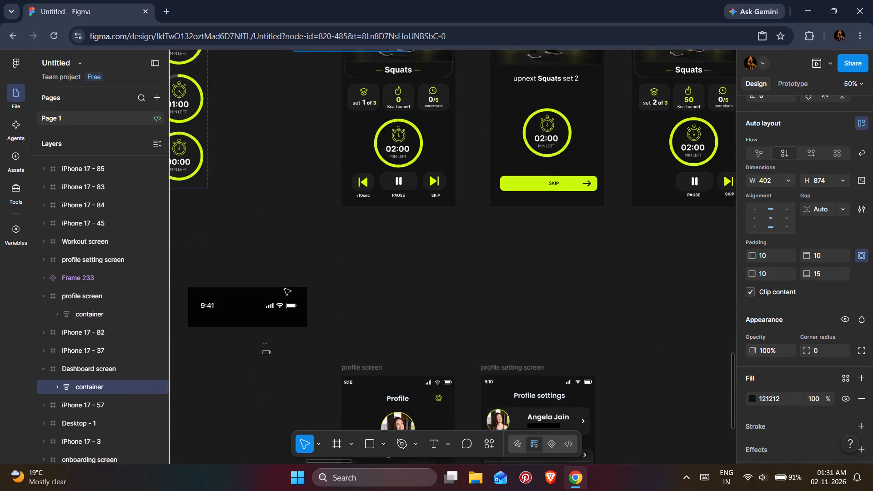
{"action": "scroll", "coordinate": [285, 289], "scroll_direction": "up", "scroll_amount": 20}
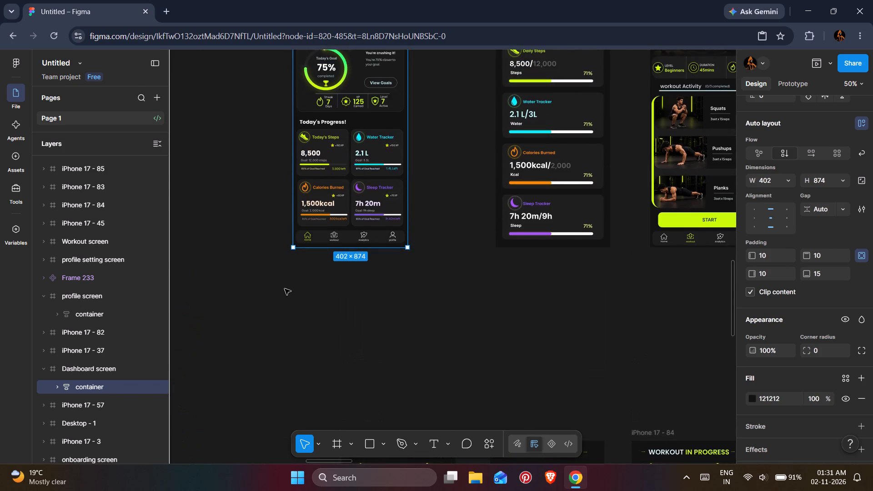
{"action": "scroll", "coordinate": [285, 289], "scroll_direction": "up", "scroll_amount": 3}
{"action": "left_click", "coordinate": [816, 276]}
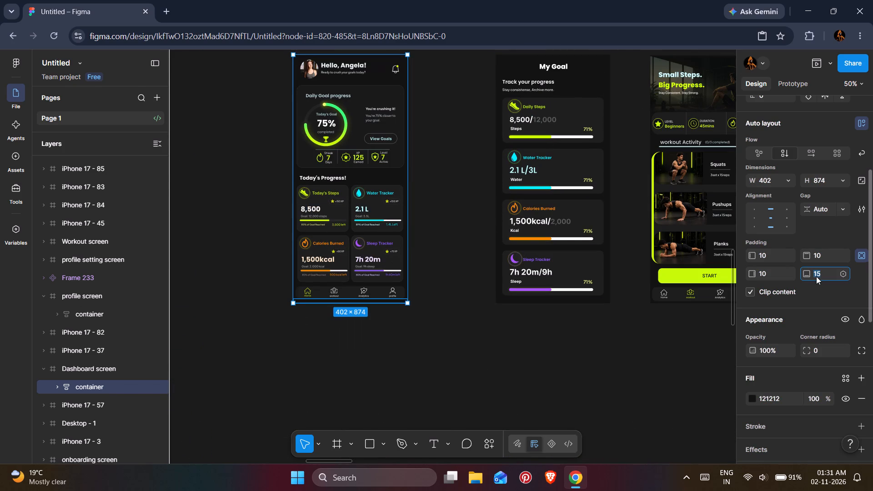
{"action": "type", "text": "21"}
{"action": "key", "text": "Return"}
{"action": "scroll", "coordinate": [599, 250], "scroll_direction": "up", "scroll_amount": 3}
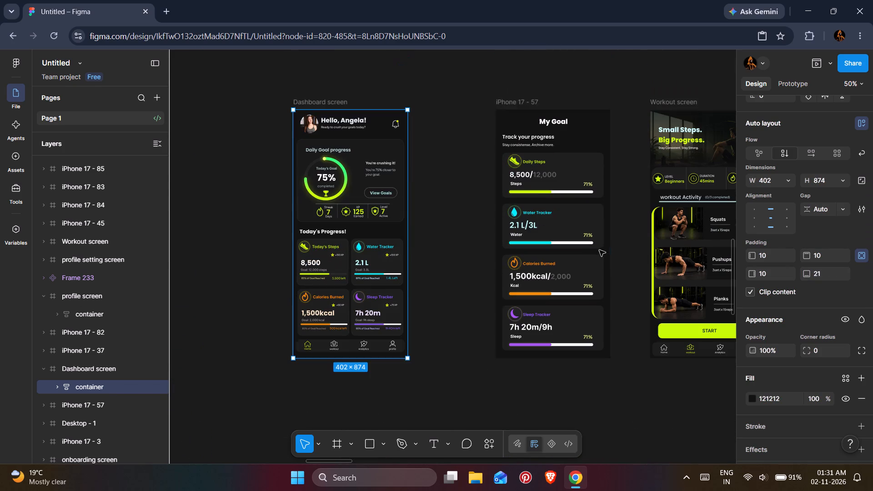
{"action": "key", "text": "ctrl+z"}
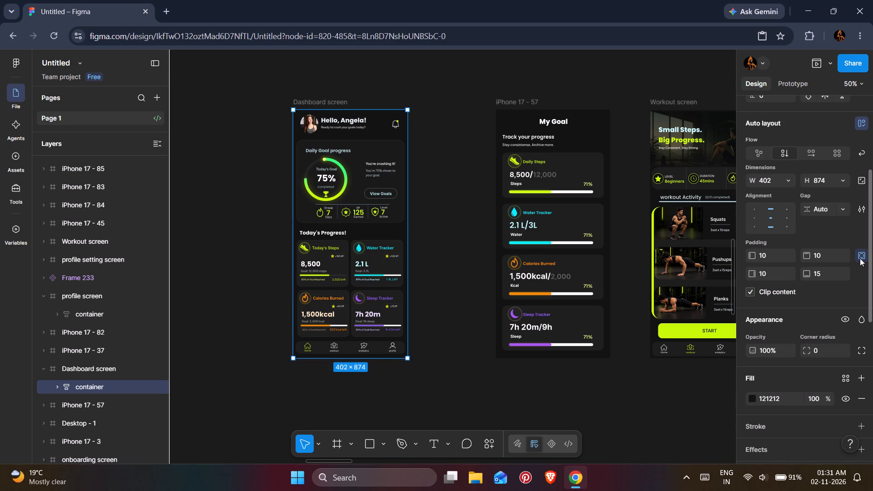
Remove auto layout from the Dashboard screen's container frame.
{"action": "left_click", "coordinate": [861, 127]}
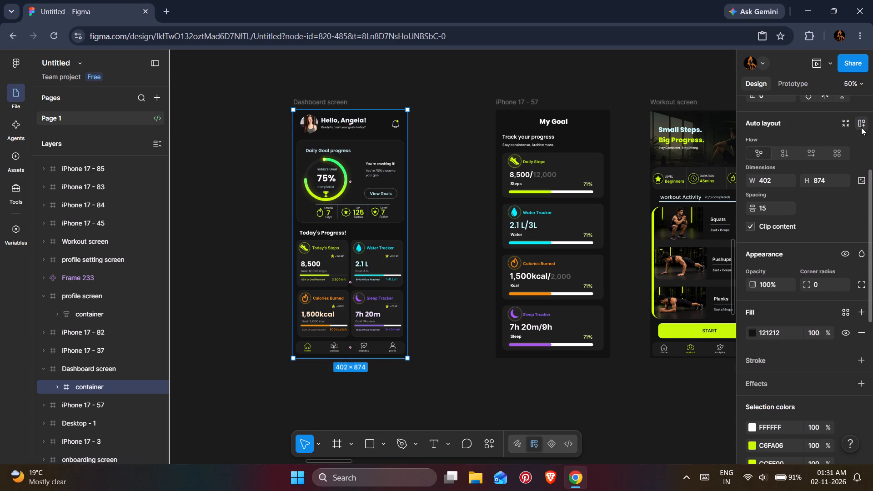
Inspect the Daily Goal progress and Today's Progress frames inside the Dashboard screen's container and compare the screens below.
{"action": "double_click", "coordinate": [314, 207]}
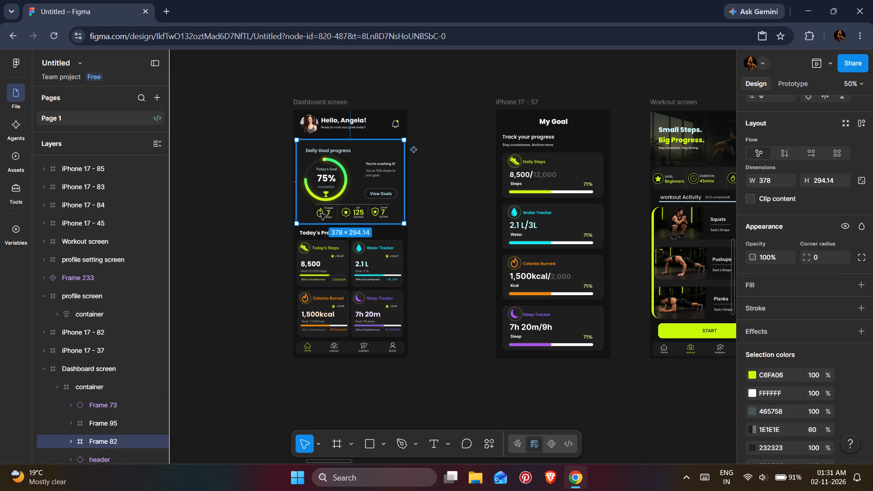
{"action": "left_click", "coordinate": [323, 250]}
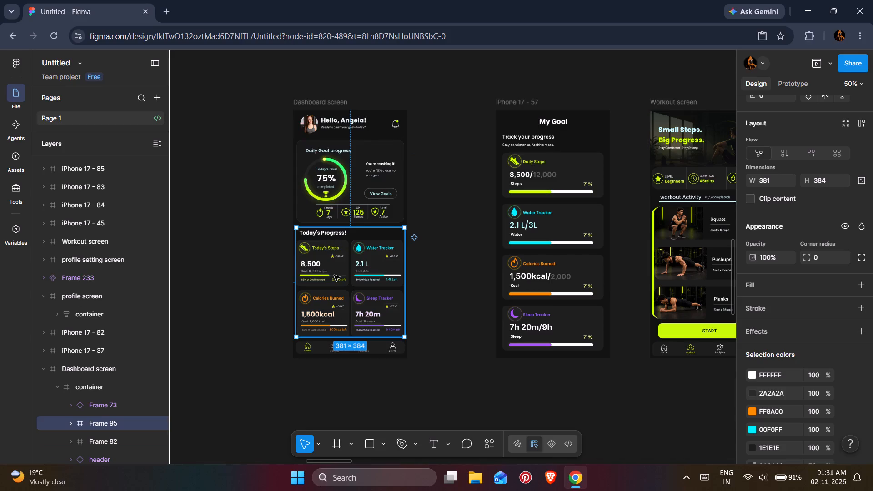
{"action": "left_click", "coordinate": [336, 218]}
{"action": "left_click", "coordinate": [335, 124]}
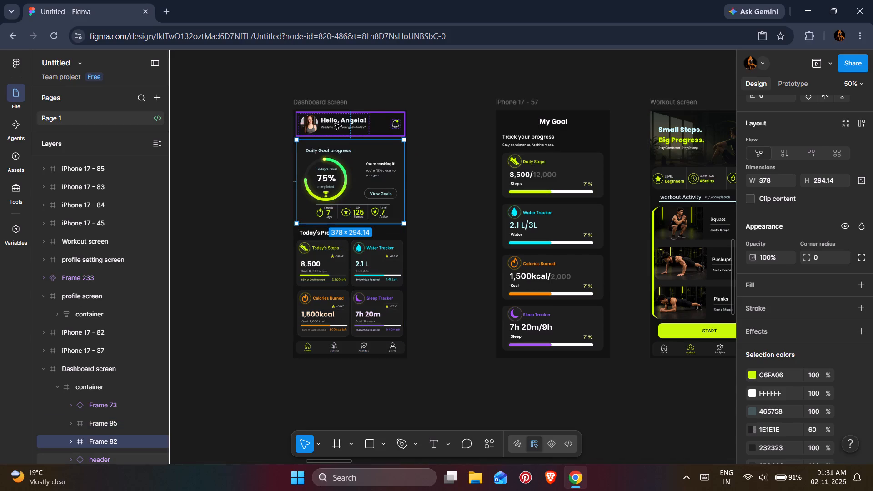
{"action": "left_click", "coordinate": [350, 293]}
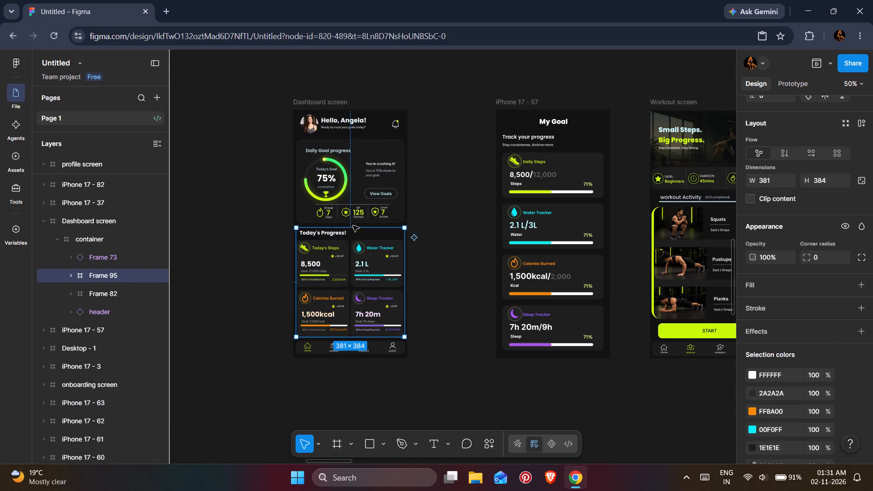
{"action": "scroll", "coordinate": [338, 306], "scroll_direction": "down", "scroll_amount": 10}
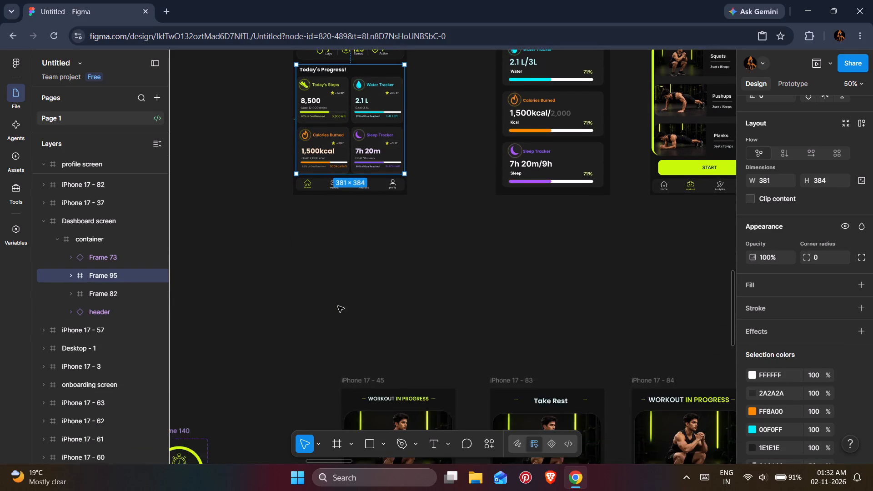
{"action": "scroll", "coordinate": [338, 306], "scroll_direction": "down", "scroll_amount": 16}
{"action": "scroll", "coordinate": [338, 306], "scroll_direction": "up", "scroll_amount": 7}
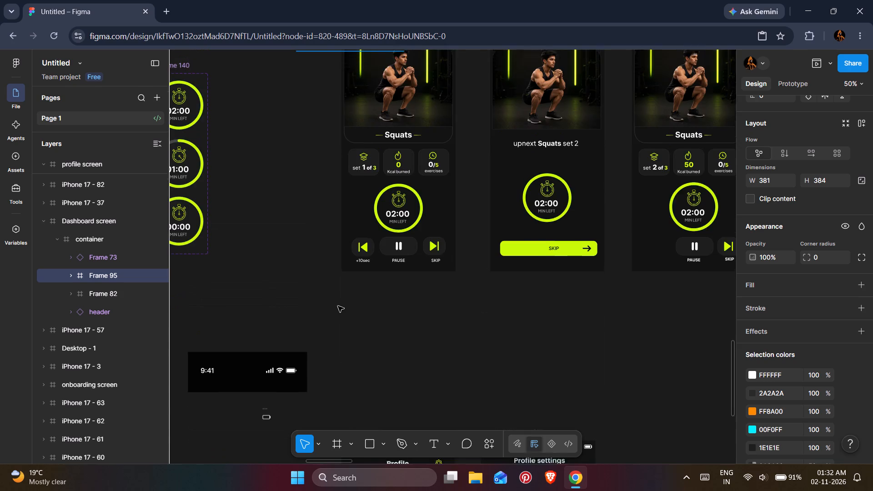
{"action": "scroll", "coordinate": [338, 306], "scroll_direction": "up", "scroll_amount": 17}
Place an instance of the Frame 233 status bar component from this file's assets on the canvas just above the Dashboard screen.
{"action": "left_click", "coordinate": [311, 178]}
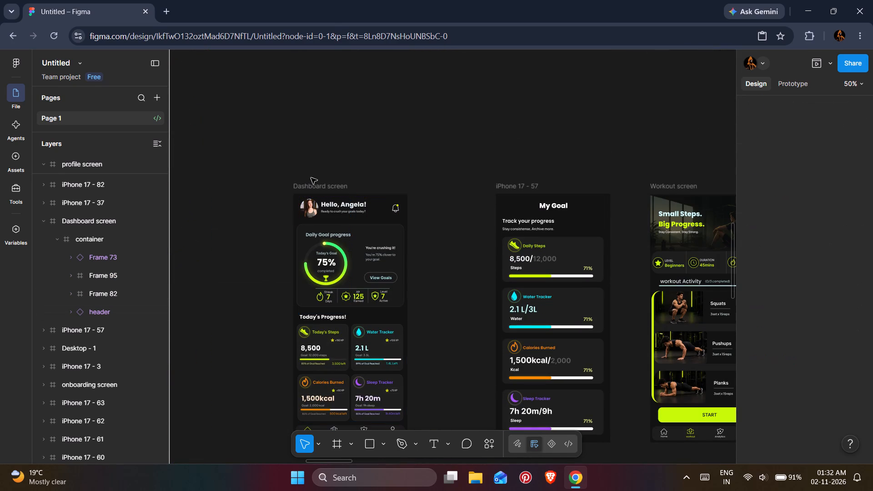
{"action": "left_click", "coordinate": [311, 181]}
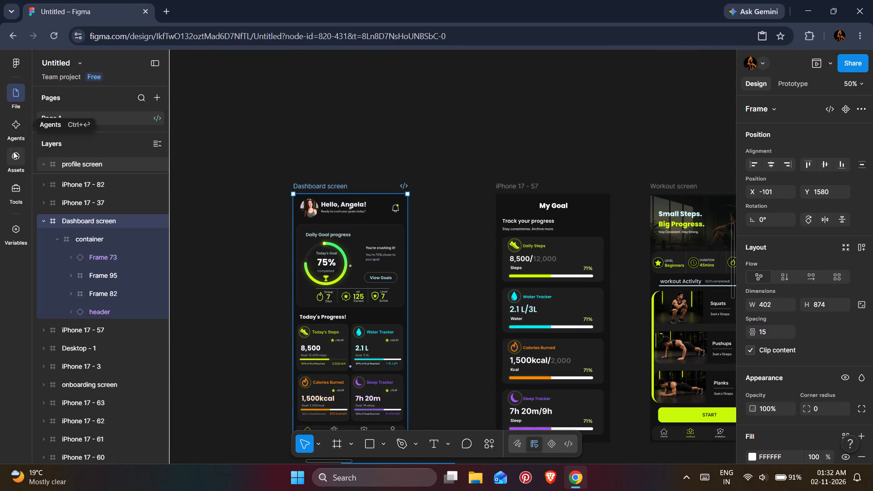
{"action": "left_click", "coordinate": [13, 151]}
{"action": "left_click", "coordinate": [80, 156]}
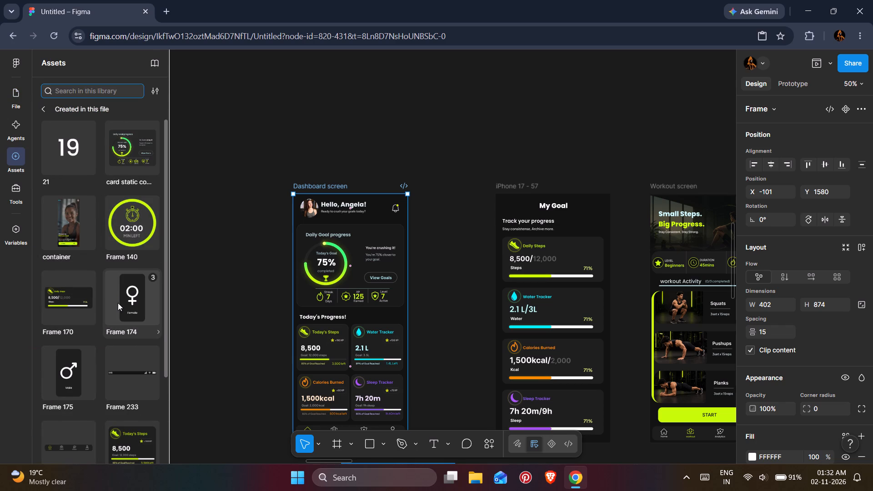
{"action": "scroll", "coordinate": [117, 304], "scroll_direction": "down", "scroll_amount": 1}
{"action": "left_click_drag", "start_coordinate": [119, 316], "coordinate": [270, 153]}
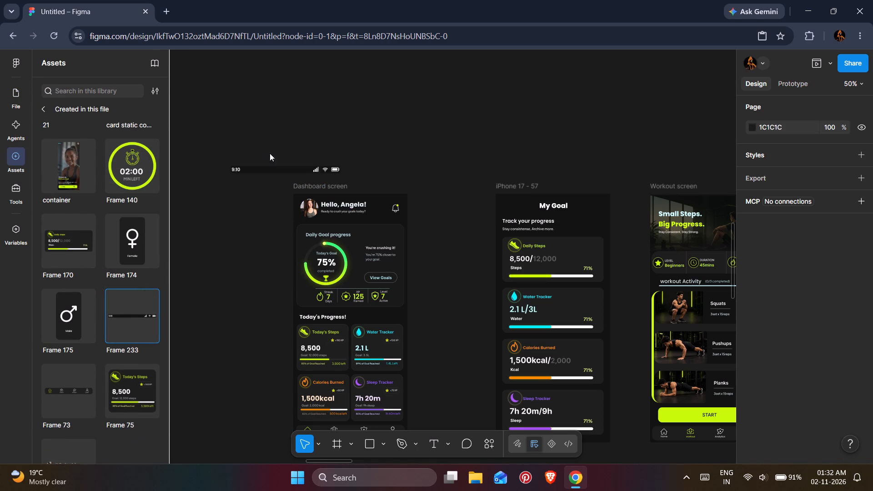
{"action": "left_click_drag", "start_coordinate": [270, 153], "coordinate": [284, 138]}
{"action": "left_click", "coordinate": [13, 95]}
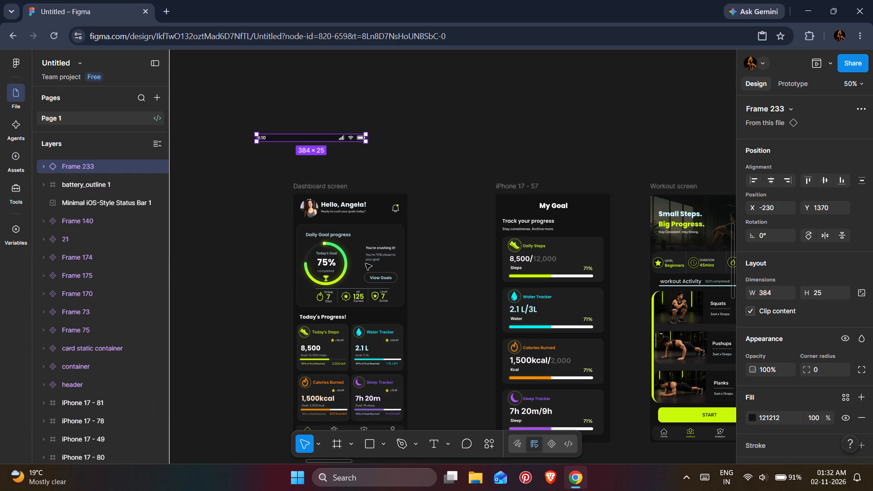
Inspect the layout settings of the Dashboard screen's container and of the Today's Progress section frame inside it.
{"action": "double_click", "coordinate": [364, 264]}
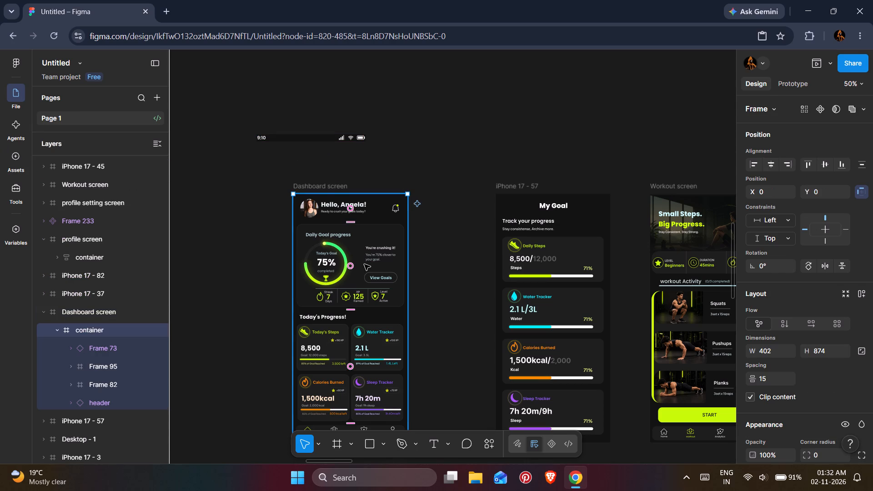
{"action": "key", "text": "ctrl+plus"}
{"action": "scroll", "coordinate": [364, 264], "scroll_direction": "up", "scroll_amount": 4}
{"action": "key", "text": "ctrl+minus"}
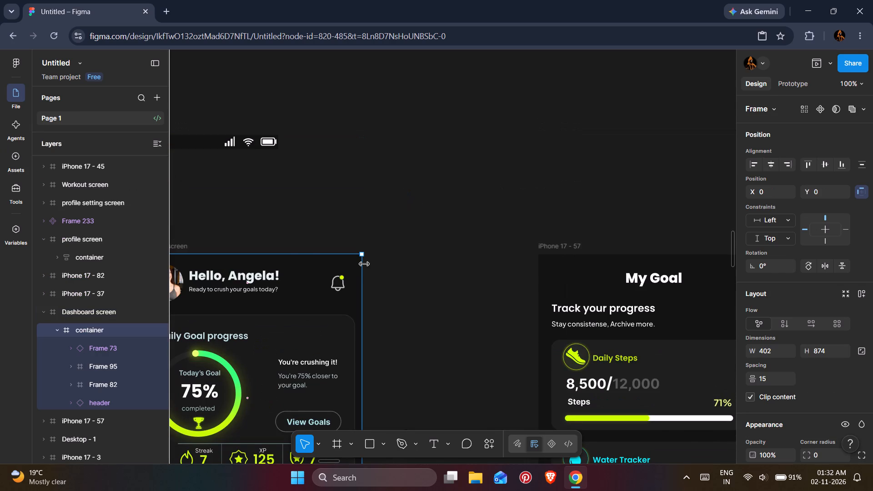
{"action": "scroll", "coordinate": [364, 264], "scroll_direction": "down", "scroll_amount": 5}
{"action": "left_click", "coordinate": [294, 320]}
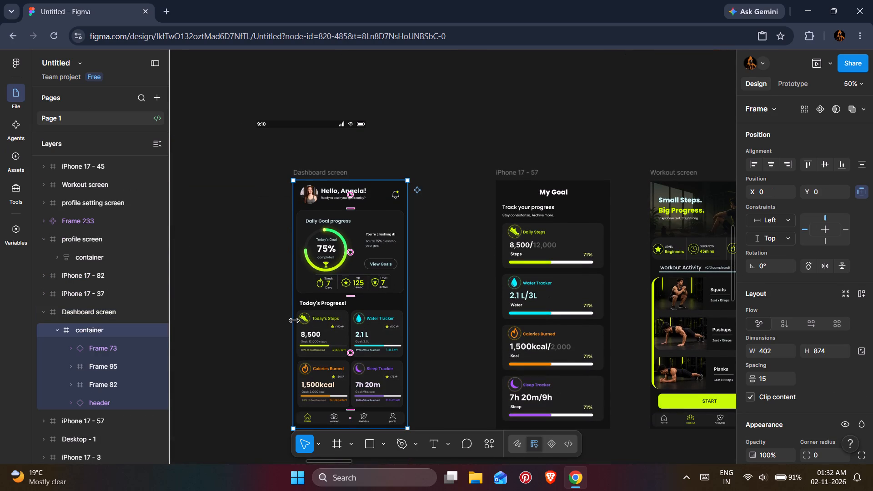
{"action": "left_click", "coordinate": [252, 326]}
{"action": "scroll", "coordinate": [252, 326], "scroll_direction": "down", "scroll_amount": 3}
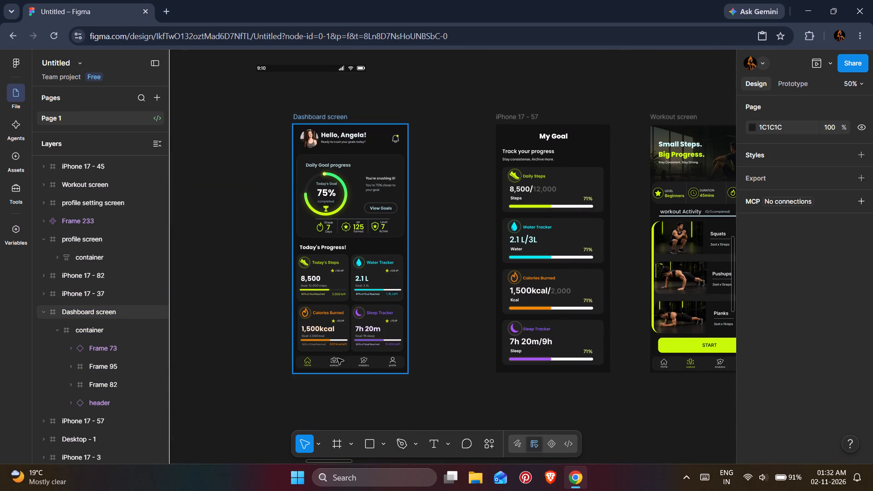
{"action": "triple_click", "coordinate": [341, 328]}
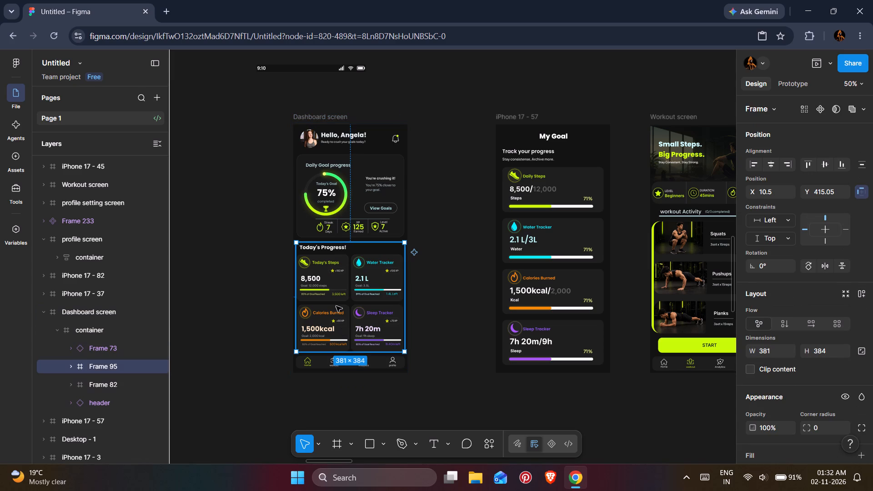
Examine the Today's Progress heading frame close up, including its position, layout and appearance properties.
{"action": "double_click", "coordinate": [346, 247]}
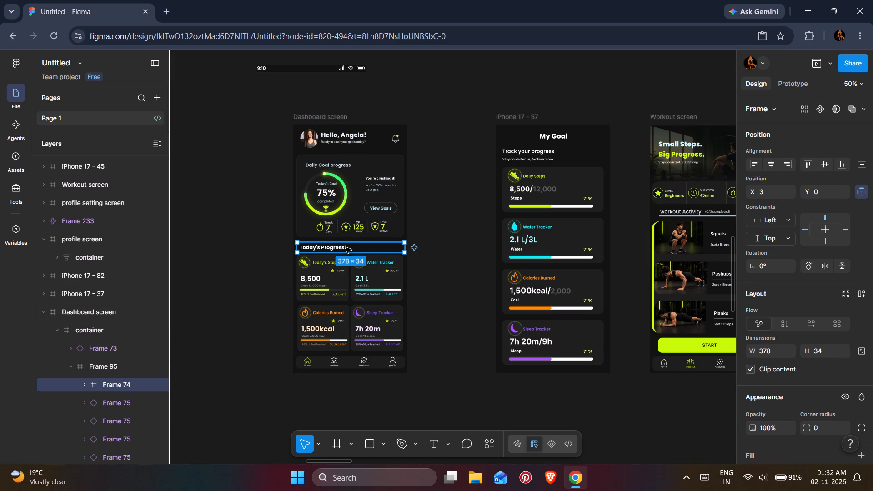
{"action": "key", "text": "ctrl+plus"}
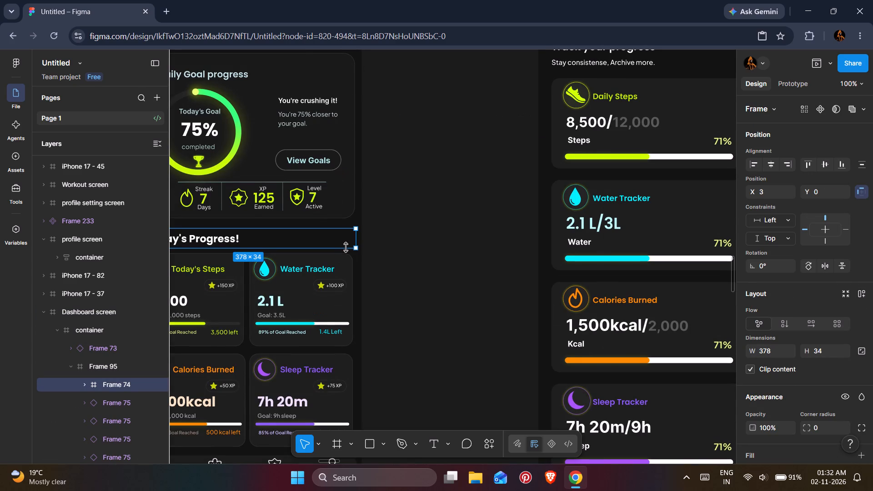
{"action": "scroll", "coordinate": [761, 288], "scroll_direction": "down", "scroll_amount": 3}
{"action": "scroll", "coordinate": [763, 293], "scroll_direction": "up", "scroll_amount": 3}
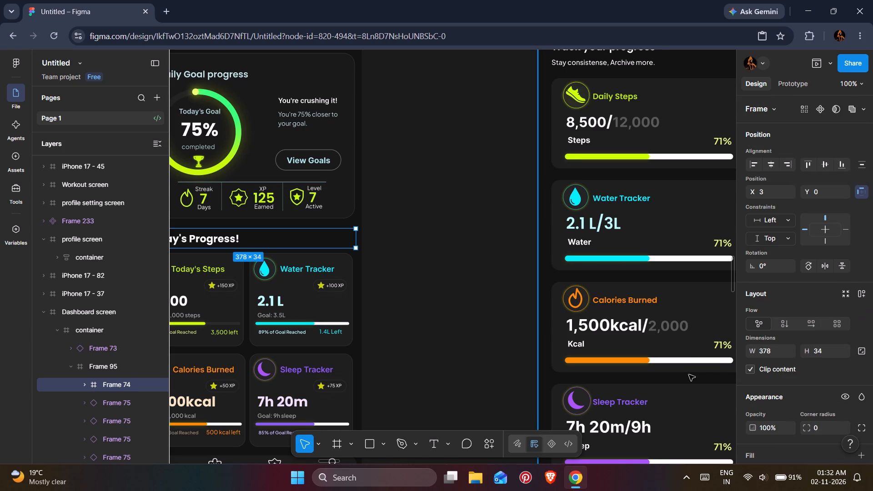
{"action": "scroll", "coordinate": [794, 390], "scroll_direction": "down", "scroll_amount": 4}
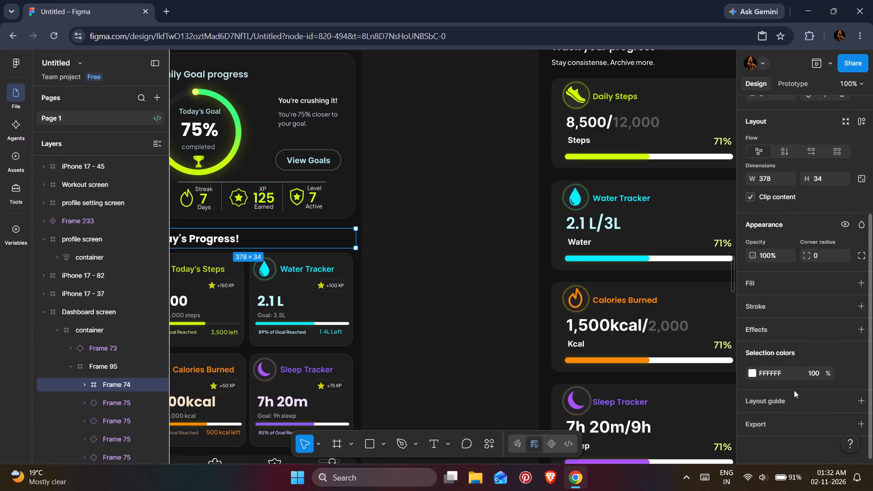
{"action": "scroll", "coordinate": [794, 390], "scroll_direction": "up", "scroll_amount": 3}
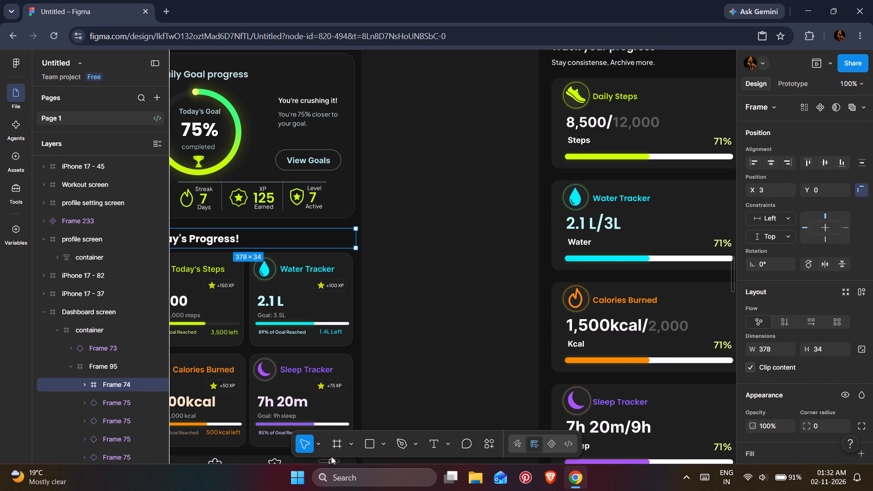
{"action": "left_click_drag", "start_coordinate": [331, 456], "coordinate": [315, 462]}
{"action": "left_click_drag", "start_coordinate": [326, 461], "coordinate": [320, 461]}
{"action": "scroll", "coordinate": [308, 384], "scroll_direction": "up", "scroll_amount": 3}
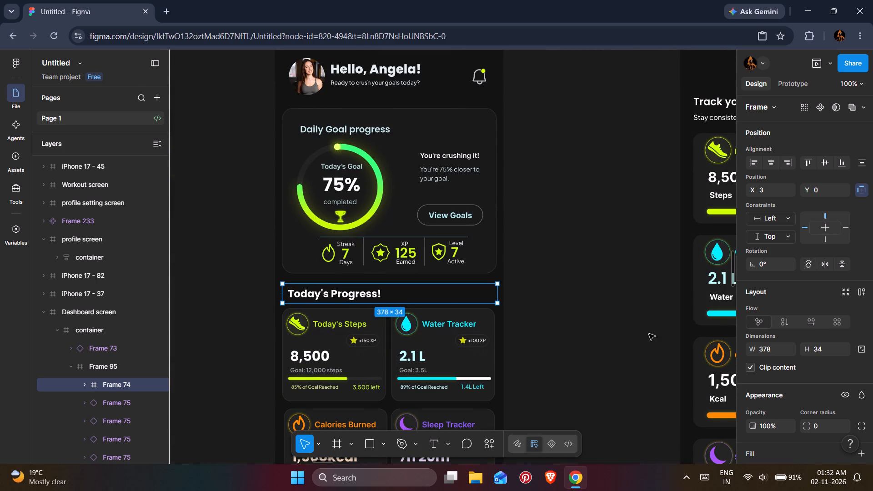
{"action": "scroll", "coordinate": [776, 322], "scroll_direction": "down", "scroll_amount": 2}
{"action": "scroll", "coordinate": [776, 322], "scroll_direction": "up", "scroll_amount": 2}
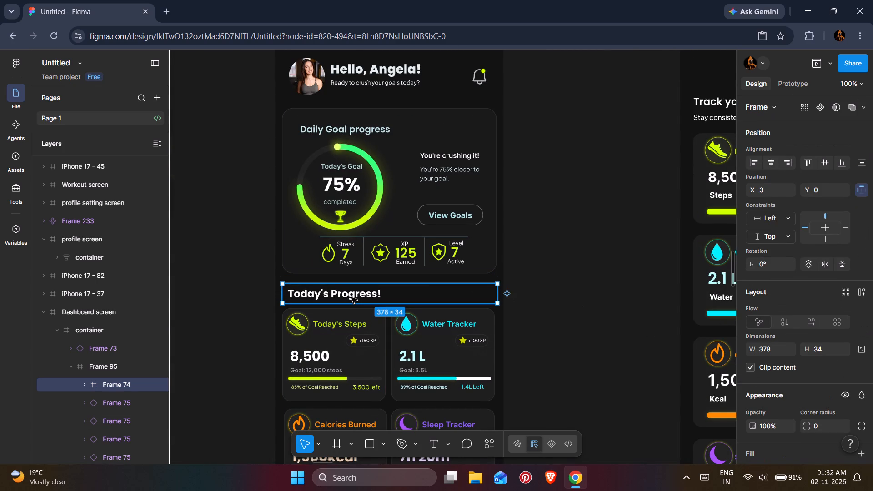
Check the typography of the "Today's Progress!" heading text and the layout of the frame that holds it.
{"action": "triple_click", "coordinate": [351, 298]}
{"action": "left_click", "coordinate": [351, 298]}
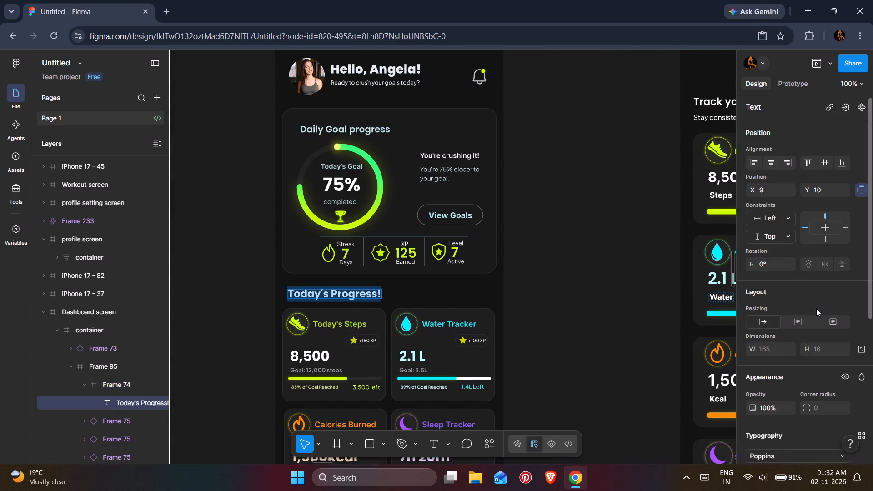
{"action": "scroll", "coordinate": [816, 308], "scroll_direction": "down", "scroll_amount": 2}
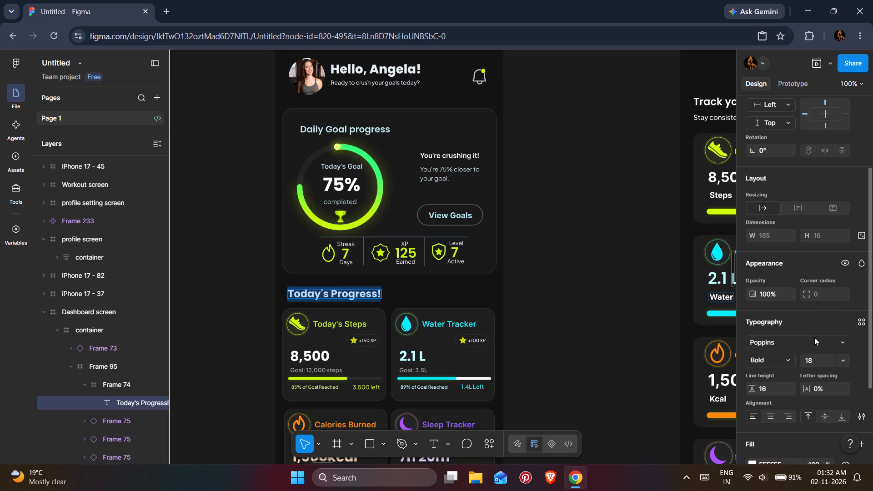
{"action": "left_click", "coordinate": [535, 286]}
{"action": "left_click", "coordinate": [469, 302]}
{"action": "left_click", "coordinate": [462, 327]}
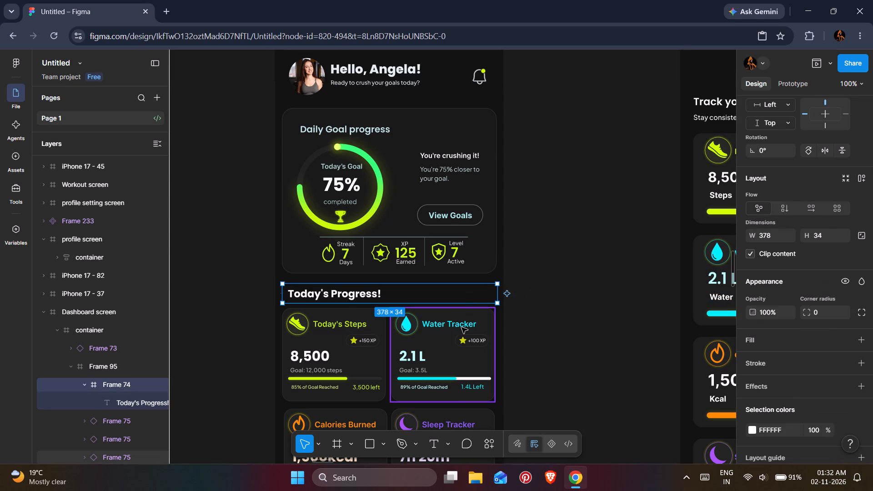
{"action": "left_click", "coordinate": [372, 298]}
{"action": "left_click", "coordinate": [357, 322]}
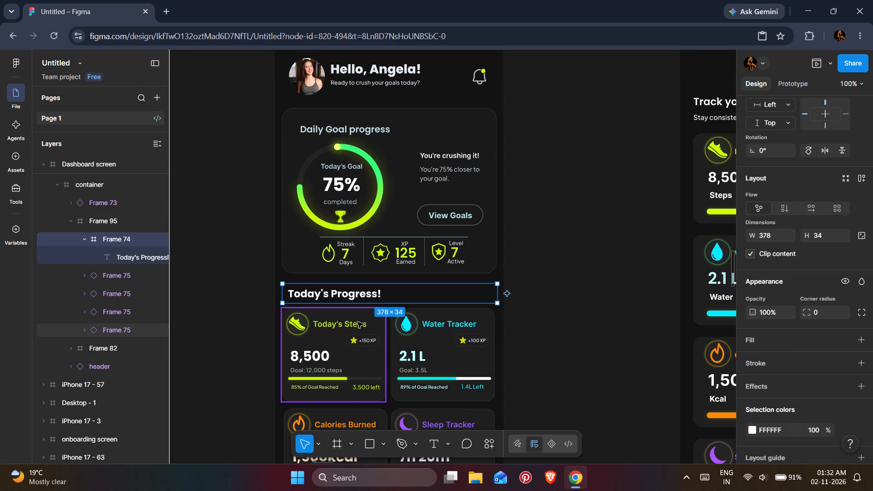
Nudge the Today's Progress heading frame down by 2 px inside its section frame.
{"action": "left_click", "coordinate": [359, 300]}
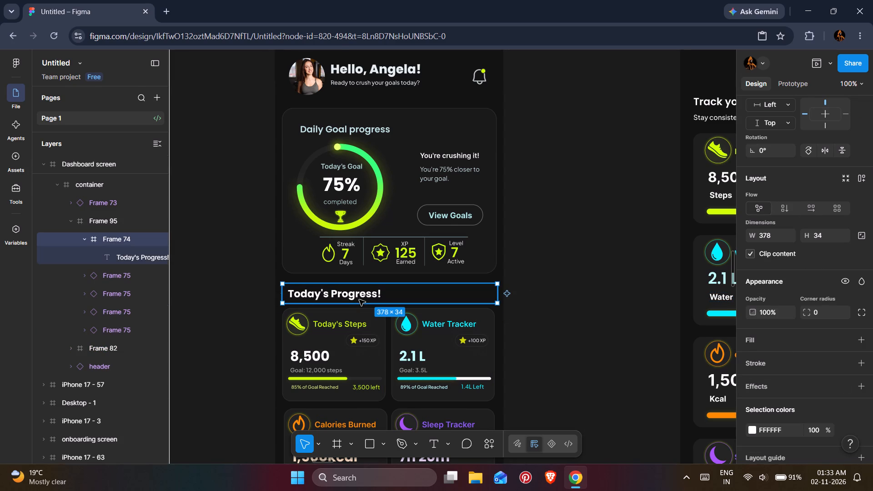
{"action": "key", "text": "Down"}
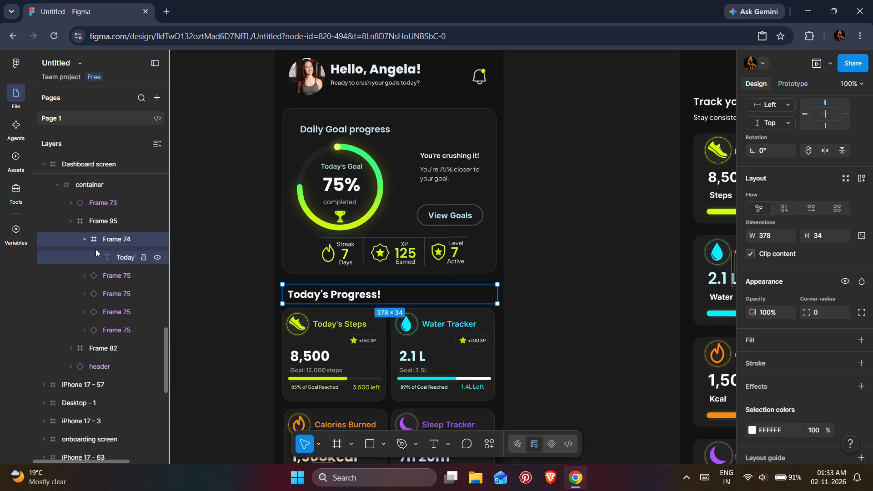
{"action": "key", "text": "Down"}
Examine the Today's Steps and Sleep Tracker cards and match them to their layers in the Today's Progress section.
{"action": "left_click", "coordinate": [310, 328]}
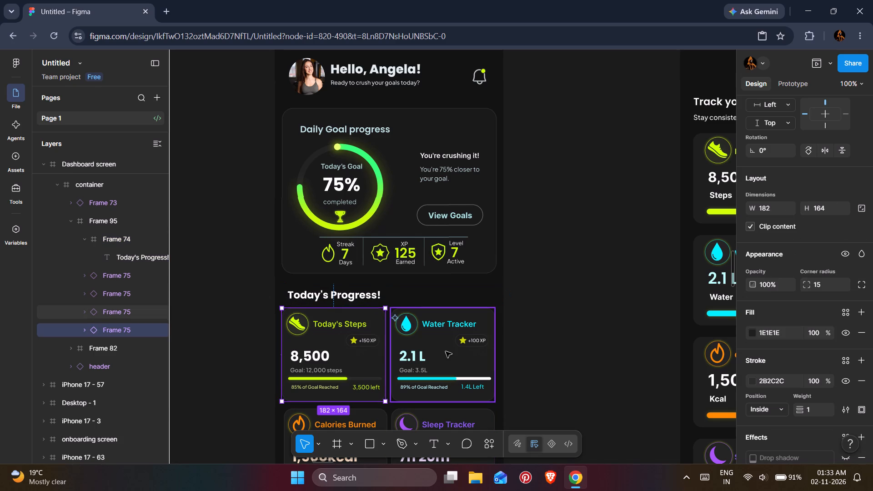
{"action": "scroll", "coordinate": [446, 351], "scroll_direction": "down", "scroll_amount": 3}
{"action": "left_click", "coordinate": [371, 376]}
{"action": "left_click", "coordinate": [90, 275]}
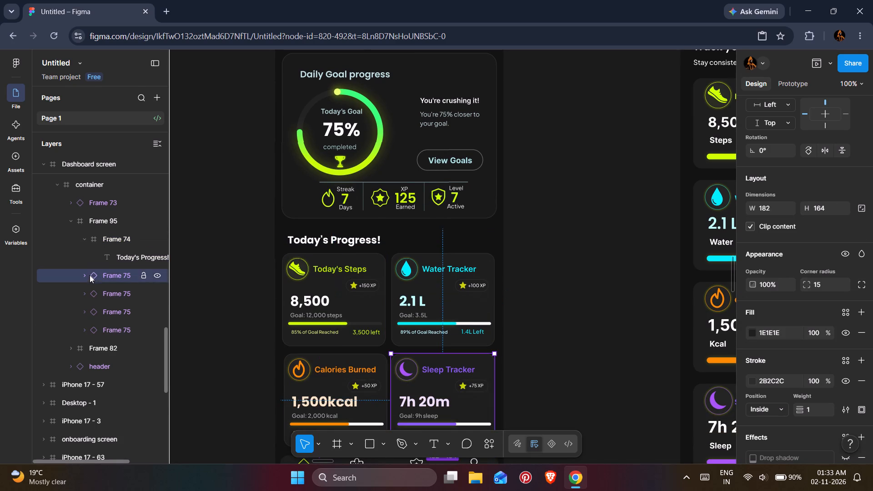
{"action": "left_click", "coordinate": [107, 240]}
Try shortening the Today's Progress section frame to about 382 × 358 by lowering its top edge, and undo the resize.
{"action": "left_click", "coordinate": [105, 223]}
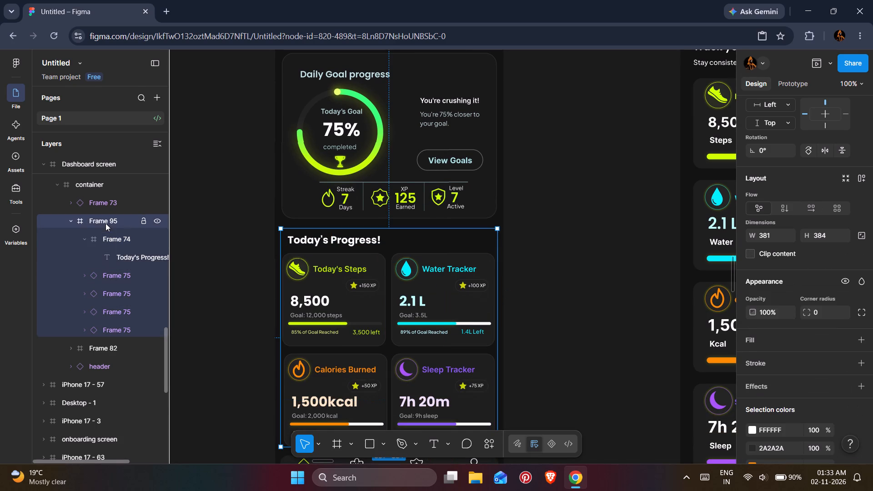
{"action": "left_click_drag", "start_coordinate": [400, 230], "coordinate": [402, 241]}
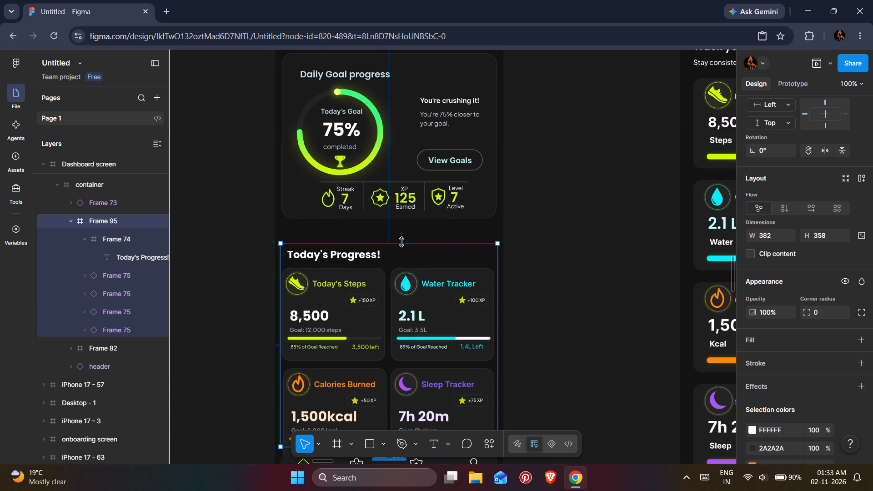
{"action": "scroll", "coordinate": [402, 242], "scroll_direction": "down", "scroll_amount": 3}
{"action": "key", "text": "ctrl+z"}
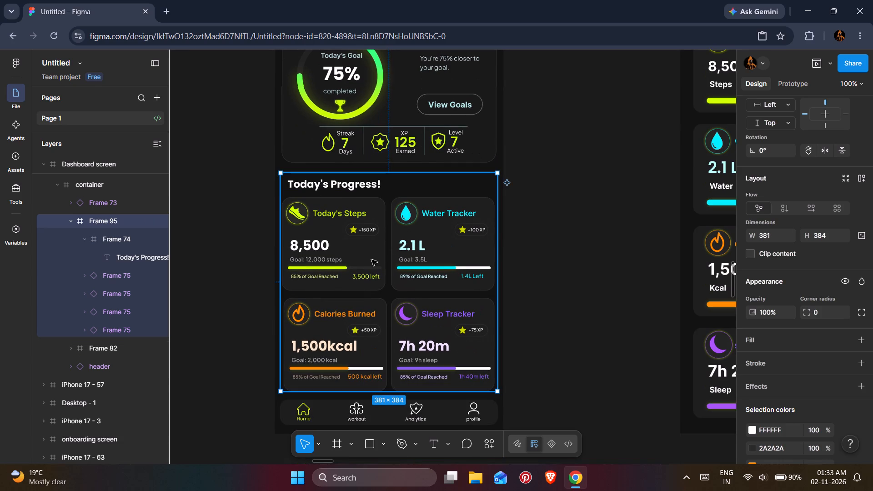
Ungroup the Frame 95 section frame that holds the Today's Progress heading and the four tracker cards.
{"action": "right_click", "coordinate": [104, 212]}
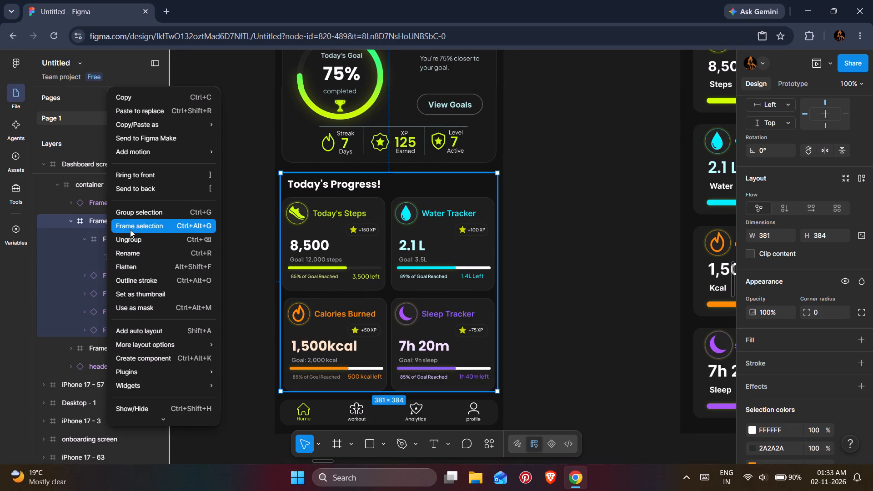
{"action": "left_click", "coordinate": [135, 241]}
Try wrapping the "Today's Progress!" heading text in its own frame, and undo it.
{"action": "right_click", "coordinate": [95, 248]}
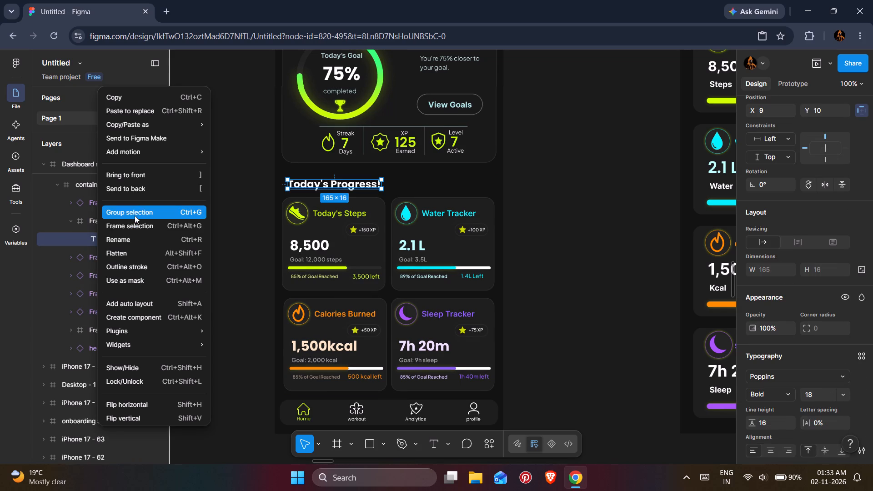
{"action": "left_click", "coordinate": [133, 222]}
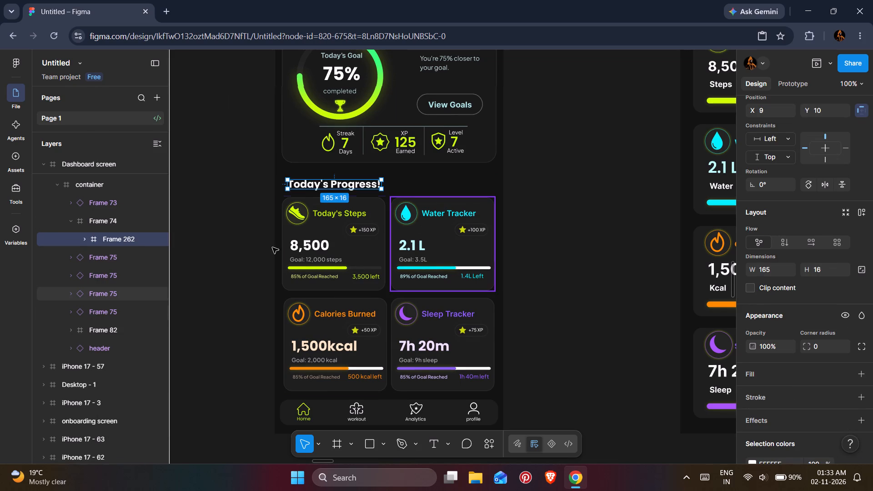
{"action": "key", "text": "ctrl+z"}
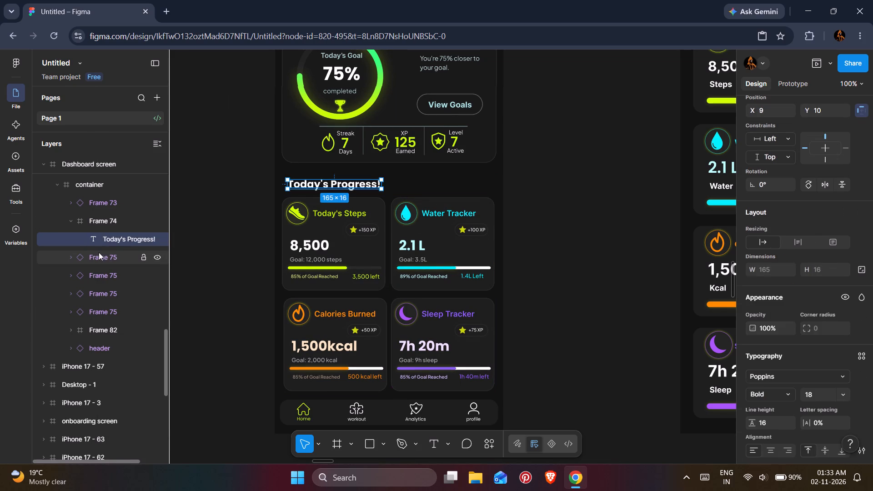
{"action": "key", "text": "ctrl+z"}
Inspect the Dashboard container's ungrouped layers, including the heading text and its frame, Frame 82, the header and the Water Tracker card.
{"action": "right_click", "coordinate": [106, 221]}
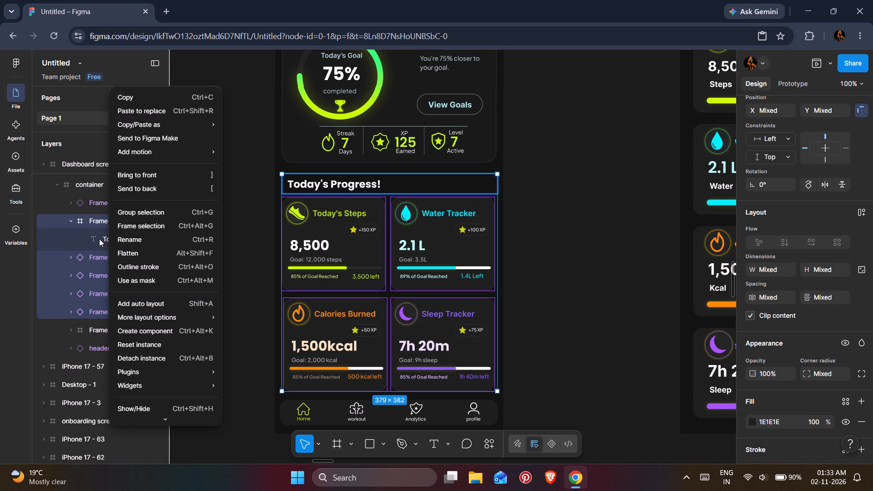
{"action": "left_click", "coordinate": [99, 239]}
{"action": "left_click", "coordinate": [98, 246]}
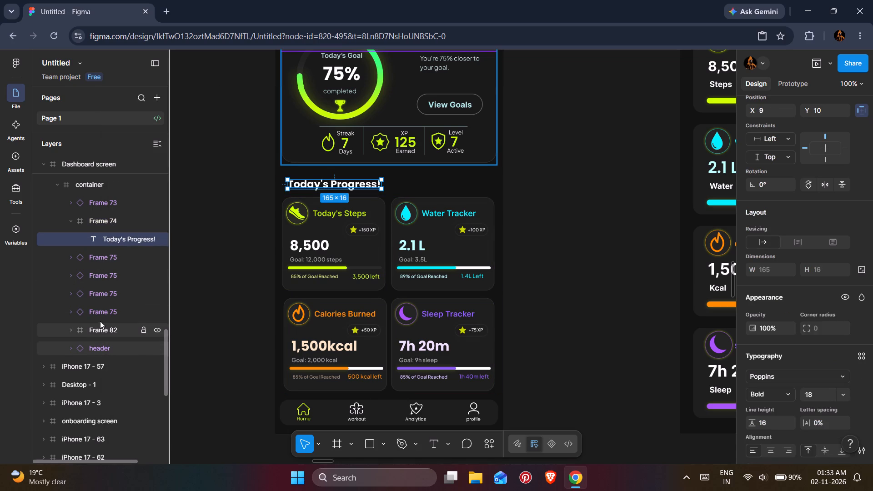
{"action": "left_click", "coordinate": [100, 324]}
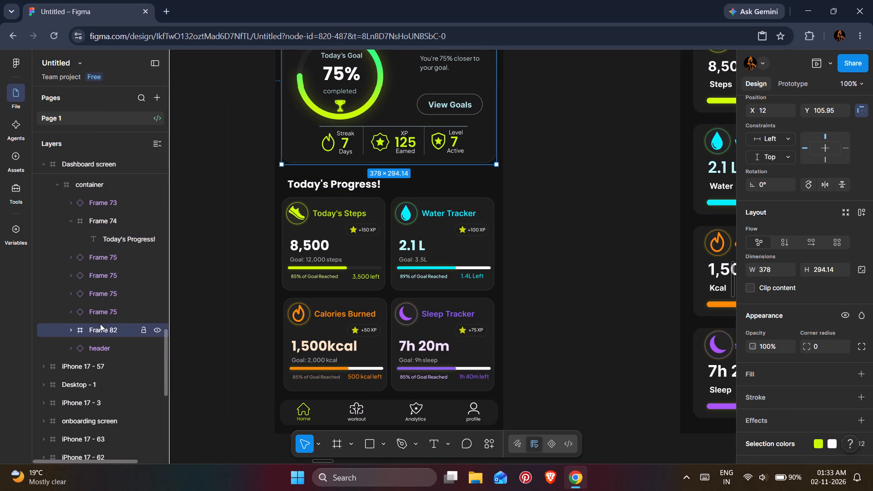
{"action": "left_click", "coordinate": [100, 345]}
{"action": "left_click", "coordinate": [106, 302]}
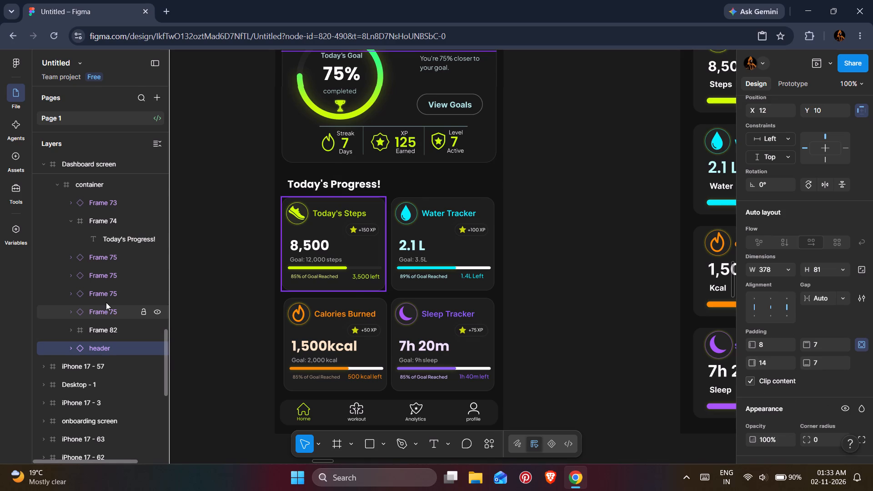
{"action": "left_click", "coordinate": [109, 223]}
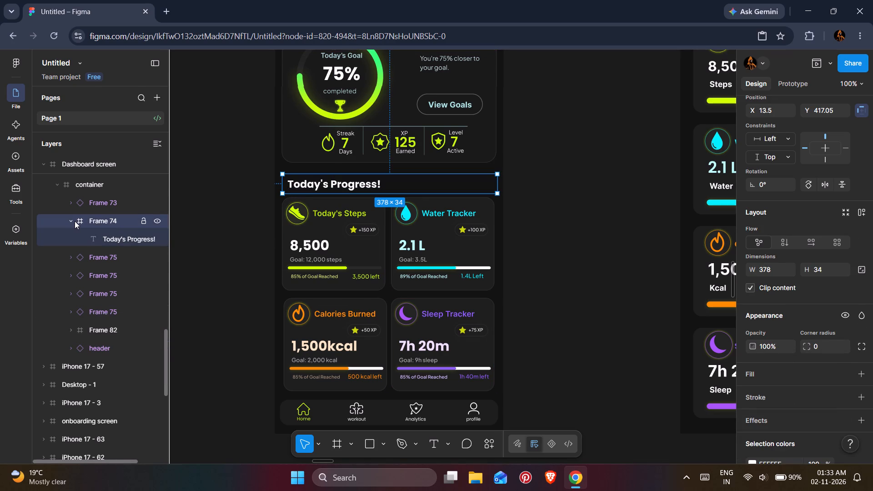
{"action": "left_click", "coordinate": [75, 221]}
{"action": "left_click", "coordinate": [89, 180]}
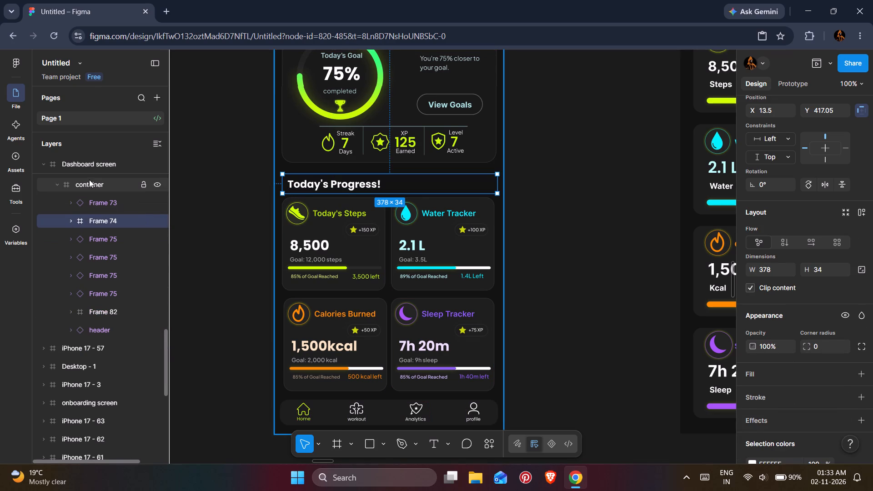
{"action": "double_click", "coordinate": [401, 228]}
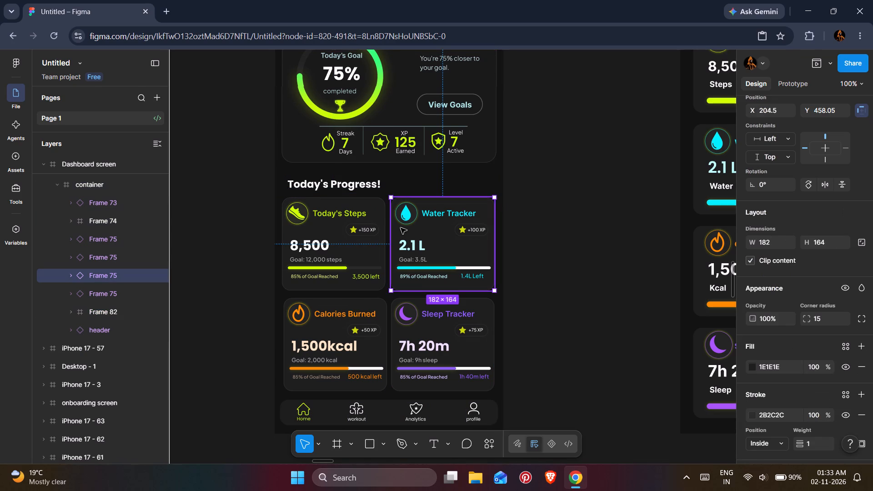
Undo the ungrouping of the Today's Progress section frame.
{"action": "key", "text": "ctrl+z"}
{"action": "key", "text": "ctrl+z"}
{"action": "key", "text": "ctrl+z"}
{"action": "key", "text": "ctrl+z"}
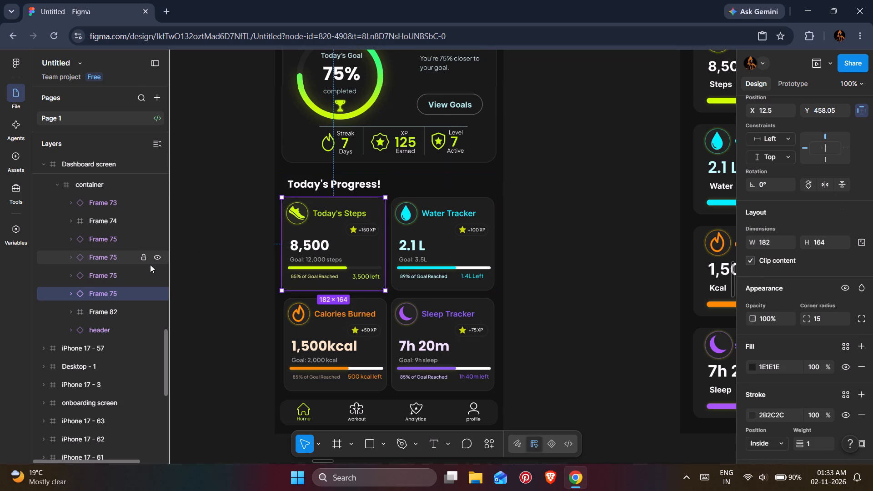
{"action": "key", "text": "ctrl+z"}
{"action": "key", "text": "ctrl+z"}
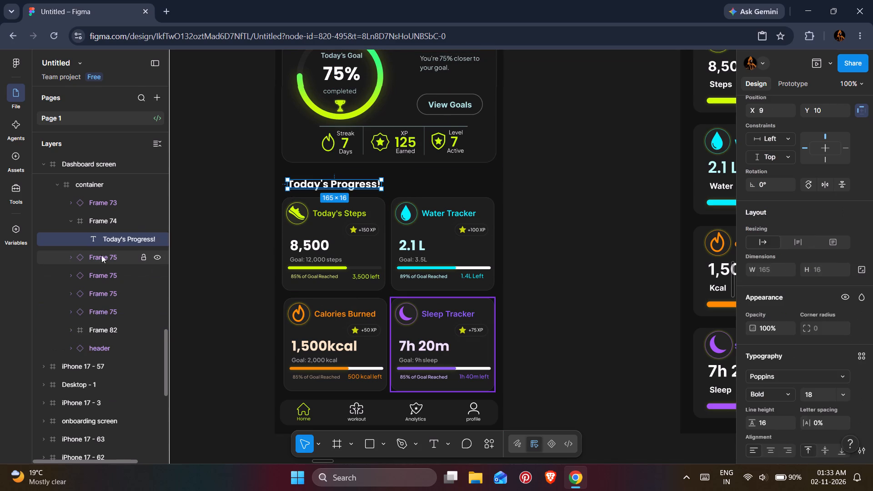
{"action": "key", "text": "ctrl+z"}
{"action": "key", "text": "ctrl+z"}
Wrap the Today's Progress heading frame and the four tracker cards together in a new frame inside Frame 95.
{"action": "left_click", "coordinate": [72, 221]}
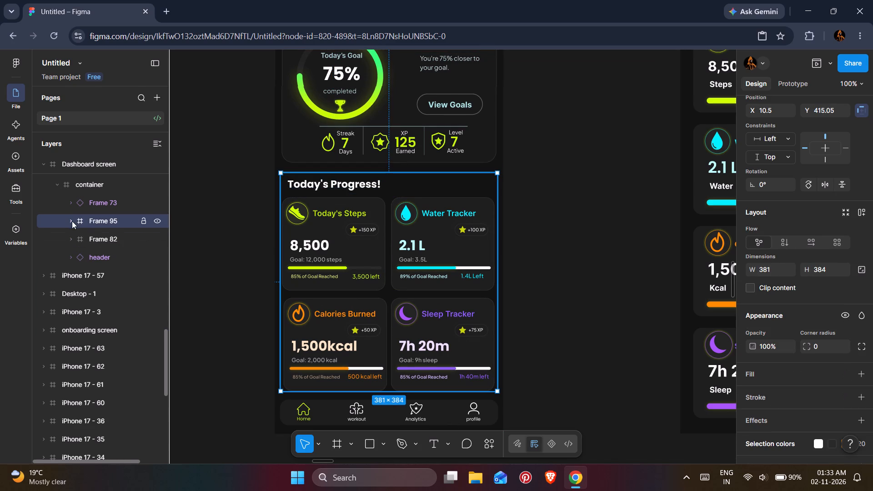
{"action": "left_click", "coordinate": [105, 240]}
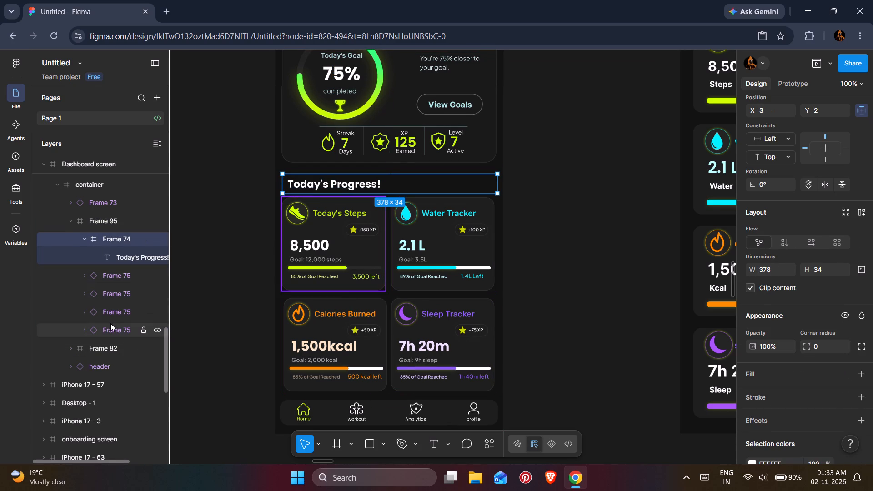
{"action": "left_click", "coordinate": [110, 323], "text": "shift"}
{"action": "right_click", "coordinate": [107, 290]}
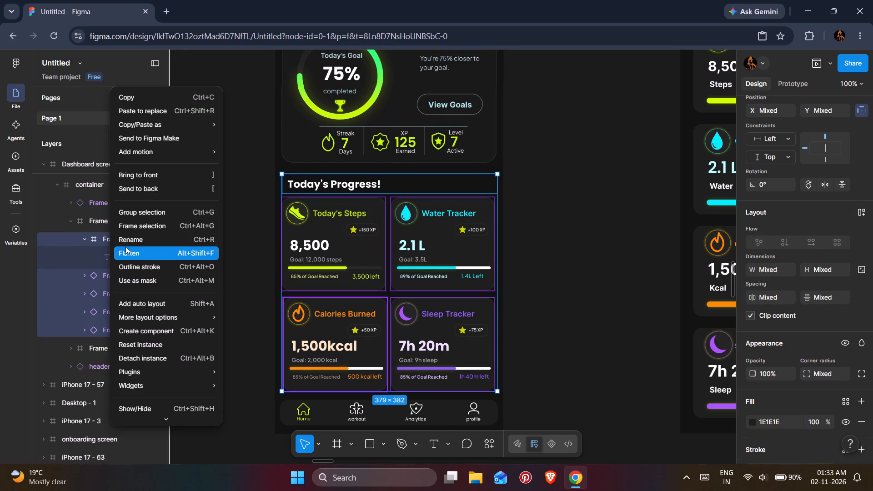
{"action": "left_click", "coordinate": [131, 231]}
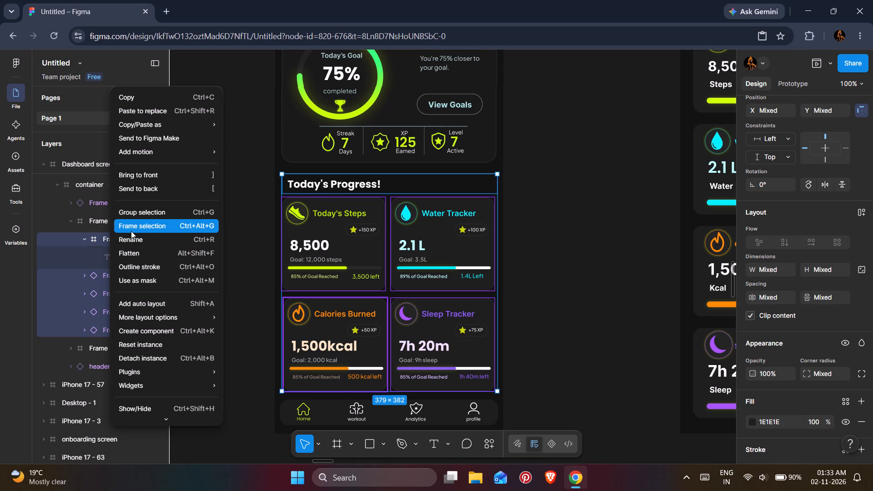
Check the heading frame inside the new frame by toggling its visibility off and on, and collapse its layer.
{"action": "left_click", "coordinate": [86, 239]}
{"action": "left_click", "coordinate": [114, 256]}
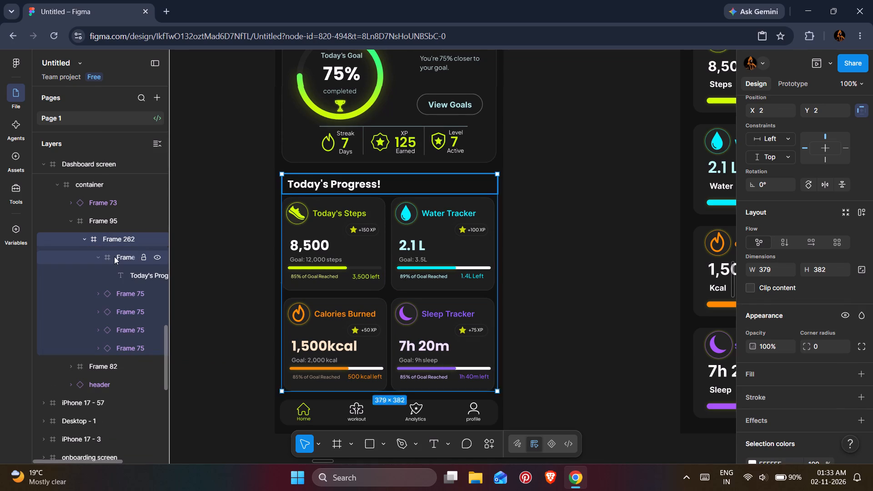
{"action": "left_click", "coordinate": [155, 256]}
{"action": "left_click", "coordinate": [155, 256]}
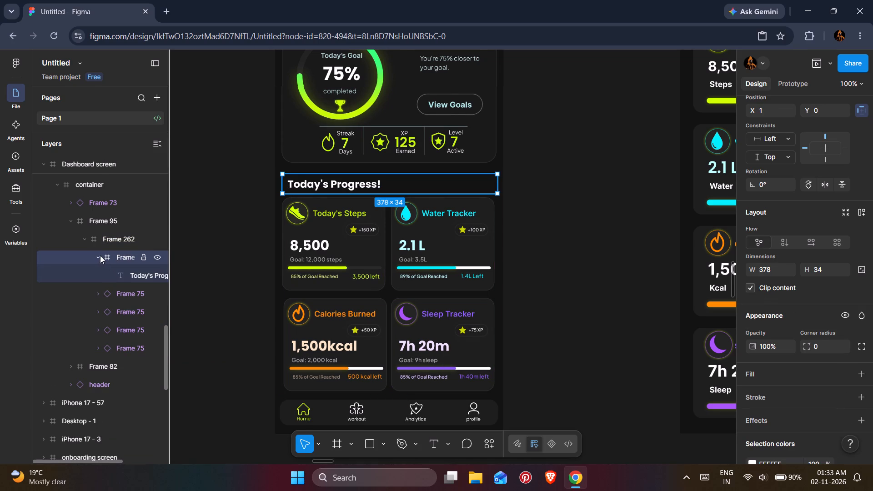
{"action": "left_click", "coordinate": [100, 256]}
{"action": "left_click", "coordinate": [109, 271]}
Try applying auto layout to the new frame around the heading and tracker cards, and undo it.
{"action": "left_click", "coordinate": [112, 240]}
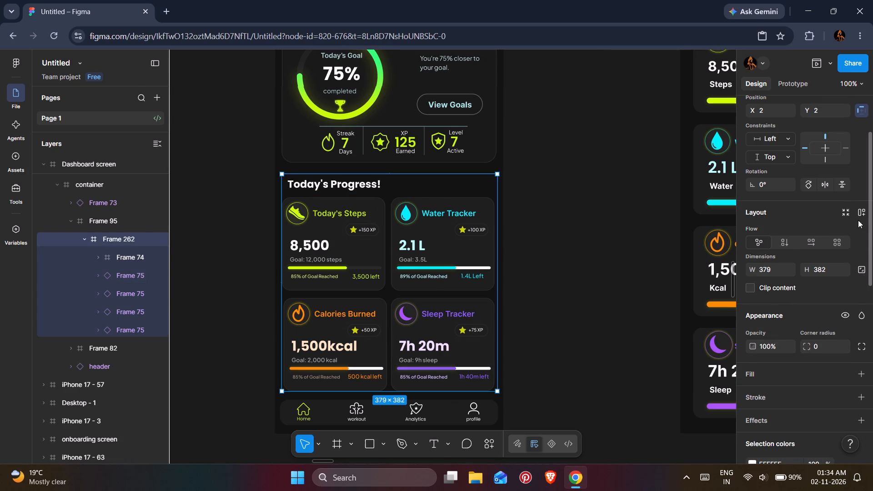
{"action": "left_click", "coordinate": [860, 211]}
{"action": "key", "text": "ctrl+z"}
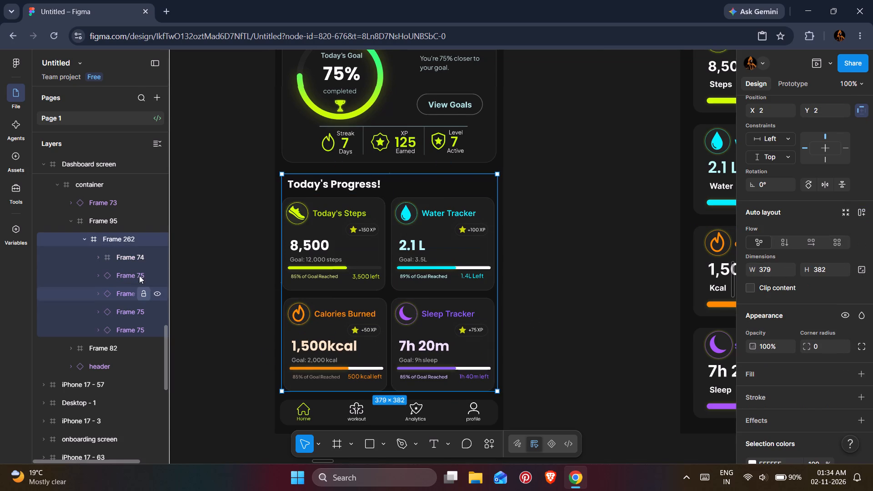
Identify the tracker card layers and wrap the Today's Steps and Water Tracker cards together in a new frame.
{"action": "left_click", "coordinate": [117, 261]}
{"action": "left_click", "coordinate": [112, 274]}
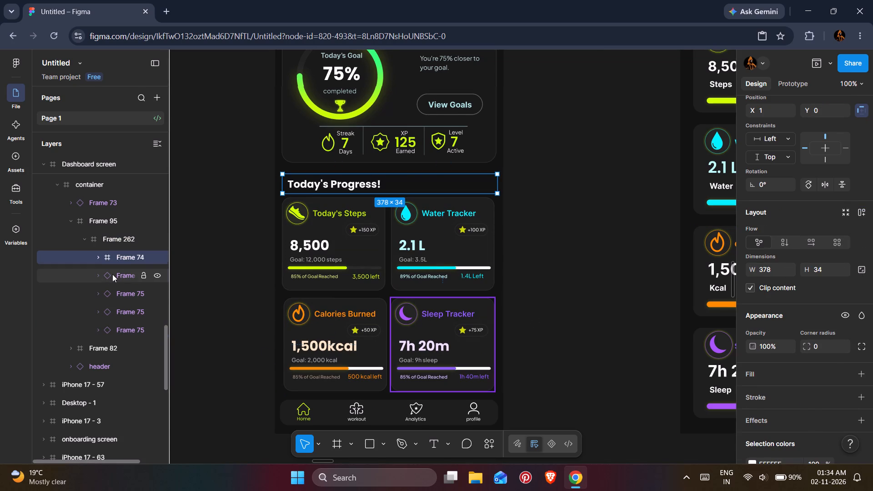
{"action": "left_click", "coordinate": [112, 290]}
{"action": "left_click", "coordinate": [109, 311]}
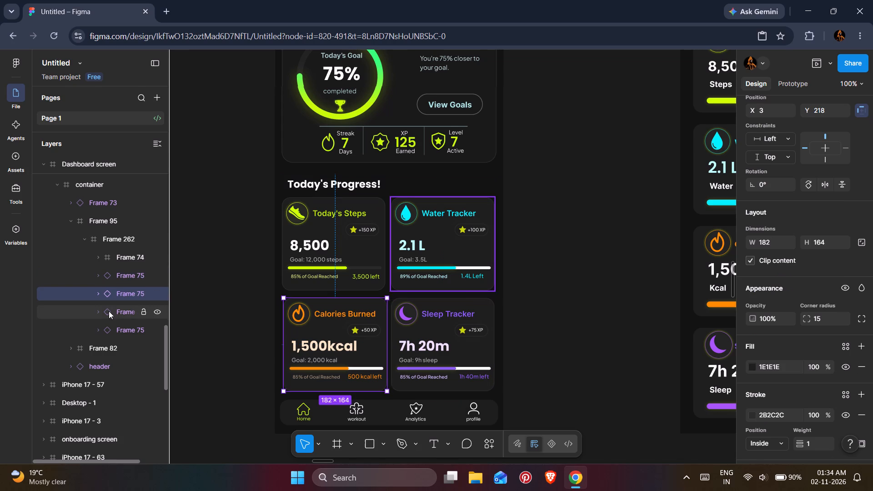
{"action": "left_click", "coordinate": [111, 323]}
{"action": "left_click", "coordinate": [111, 307]}
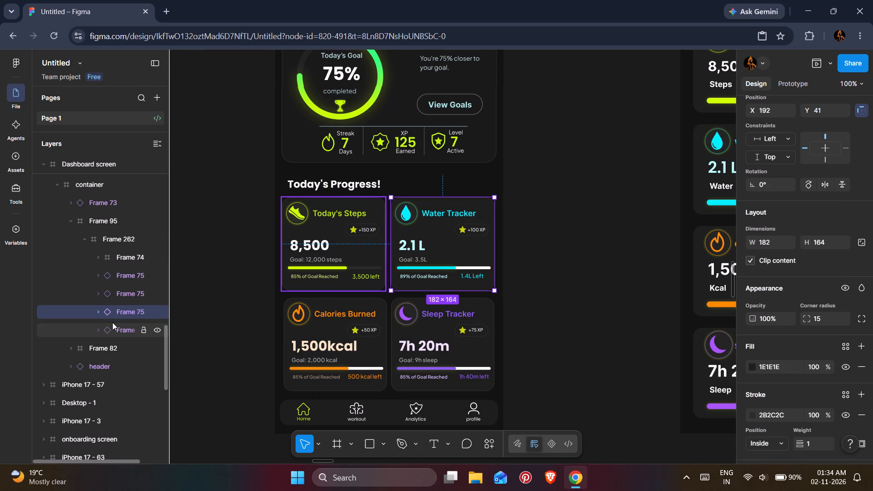
{"action": "left_click", "coordinate": [112, 322], "text": "shift"}
{"action": "right_click", "coordinate": [112, 316]}
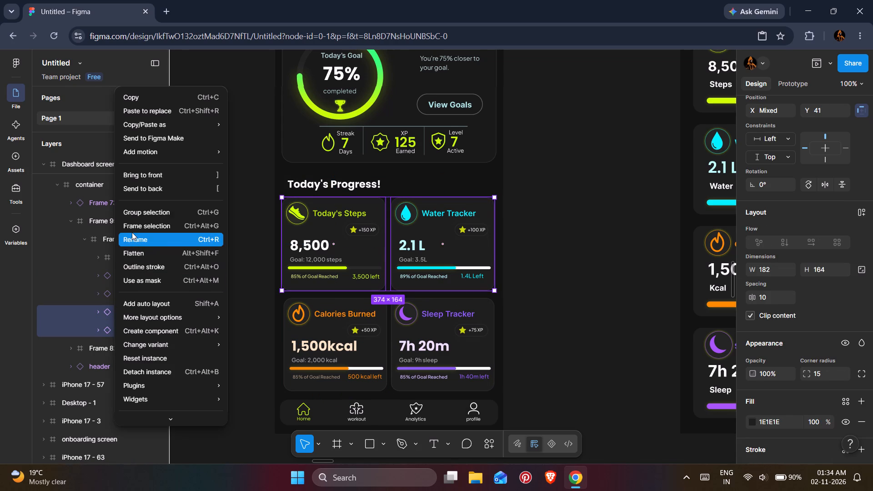
{"action": "left_click", "coordinate": [132, 230]}
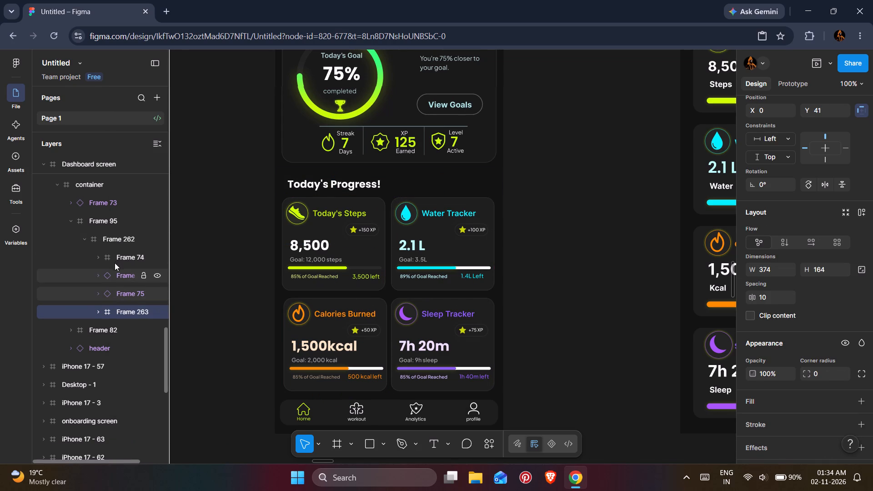
Wrap the Calories Burned and Sleep Tracker cards together in a new frame.
{"action": "left_click", "coordinate": [114, 269]}
{"action": "left_click", "coordinate": [116, 294], "text": "shift"}
{"action": "right_click", "coordinate": [116, 293], "text": "shift"}
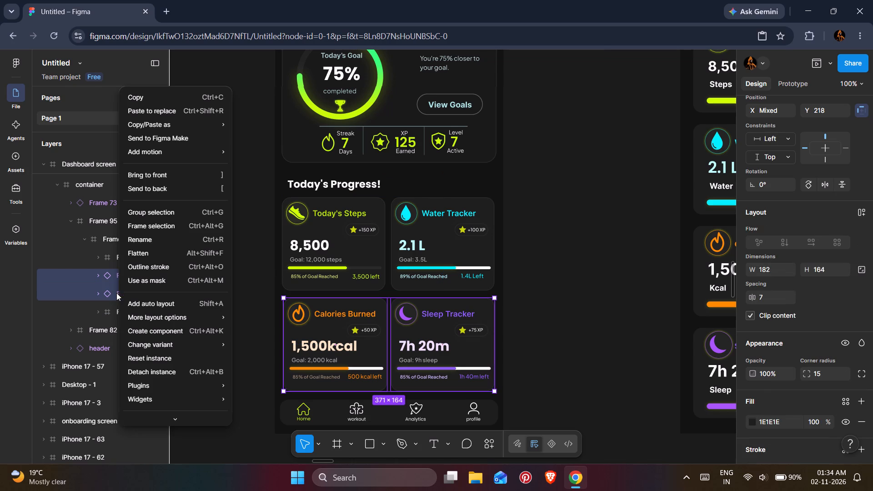
{"action": "left_click", "coordinate": [139, 229]}
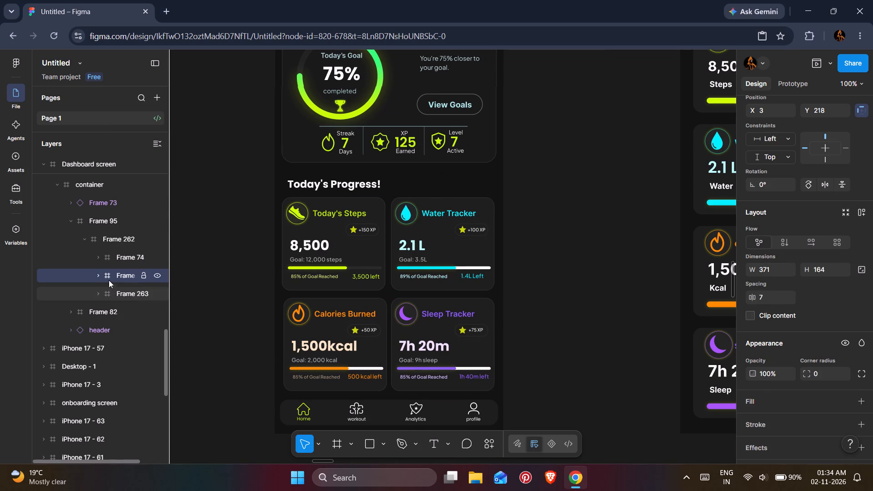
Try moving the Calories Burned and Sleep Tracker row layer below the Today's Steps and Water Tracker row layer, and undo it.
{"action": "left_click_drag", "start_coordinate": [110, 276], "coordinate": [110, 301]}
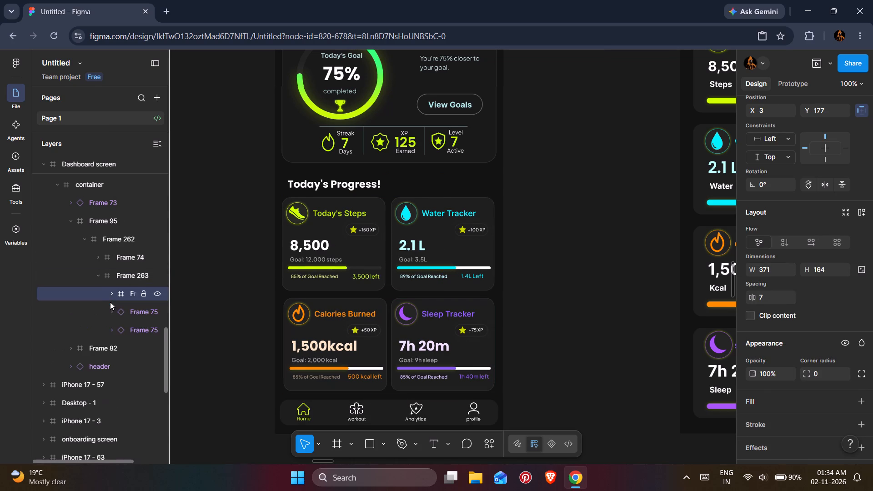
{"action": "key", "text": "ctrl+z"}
Reorder the row layers so the Today's Steps and Water Tracker row precedes the Calories Burned row, checking each layer beneath Frame 262.
{"action": "left_click", "coordinate": [115, 290]}
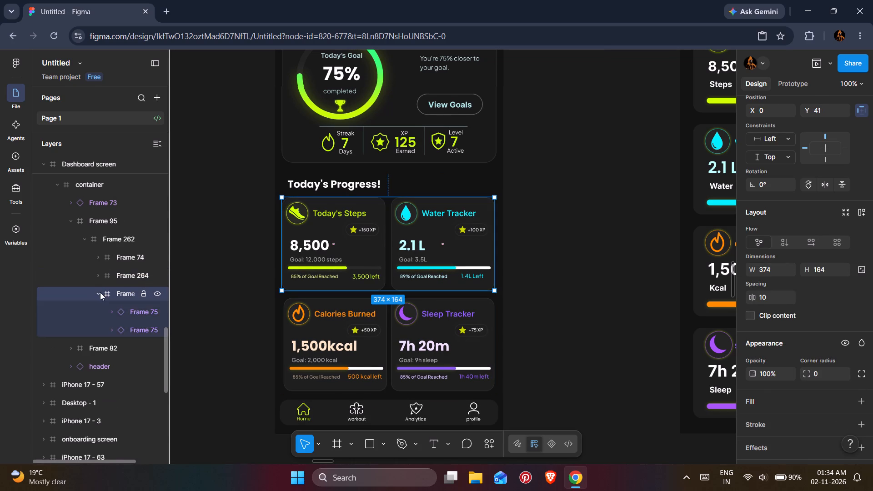
{"action": "left_click", "coordinate": [97, 293]}
{"action": "left_click_drag", "start_coordinate": [115, 295], "coordinate": [119, 266]}
{"action": "left_click", "coordinate": [118, 293]}
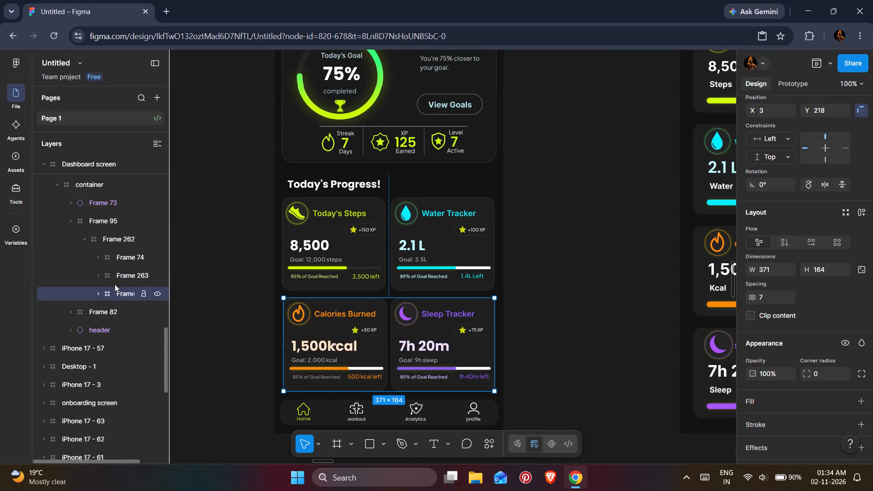
{"action": "left_click", "coordinate": [115, 278]}
{"action": "left_click", "coordinate": [115, 261]}
{"action": "left_click", "coordinate": [116, 242]}
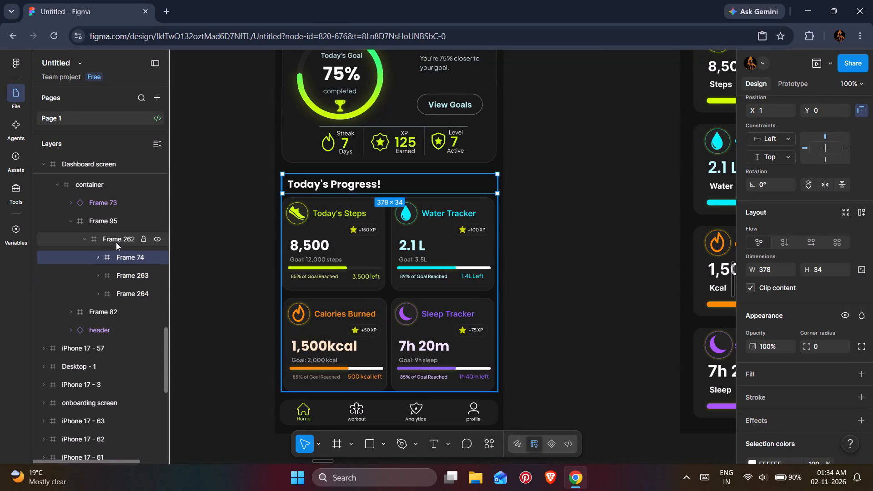
{"action": "left_click", "coordinate": [115, 253]}
{"action": "left_click", "coordinate": [96, 255]}
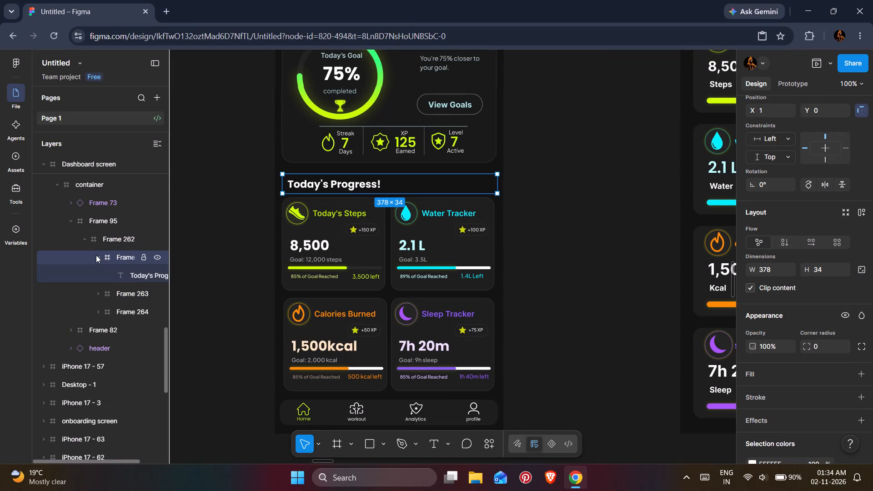
{"action": "left_click", "coordinate": [96, 255]}
Apply vertical auto layout to Frame 262 around the heading and card rows, with centred alignment and an Auto gap.
{"action": "left_click", "coordinate": [108, 245]}
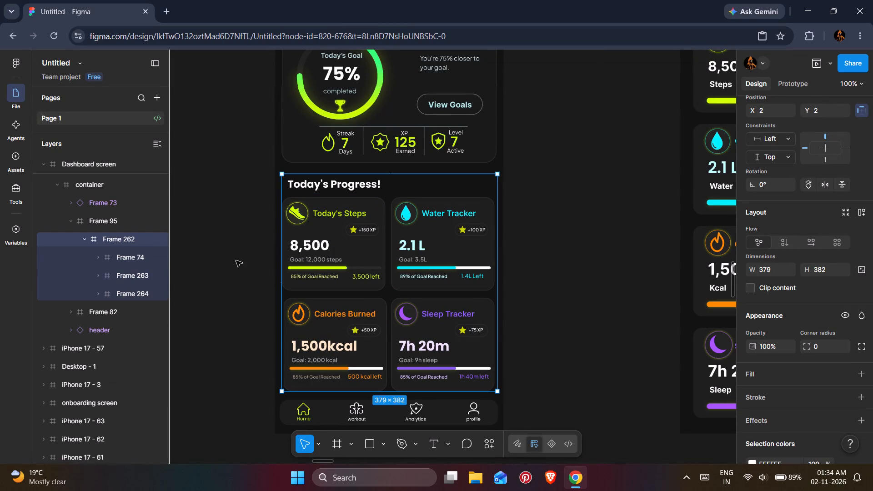
{"action": "left_click", "coordinate": [859, 215]}
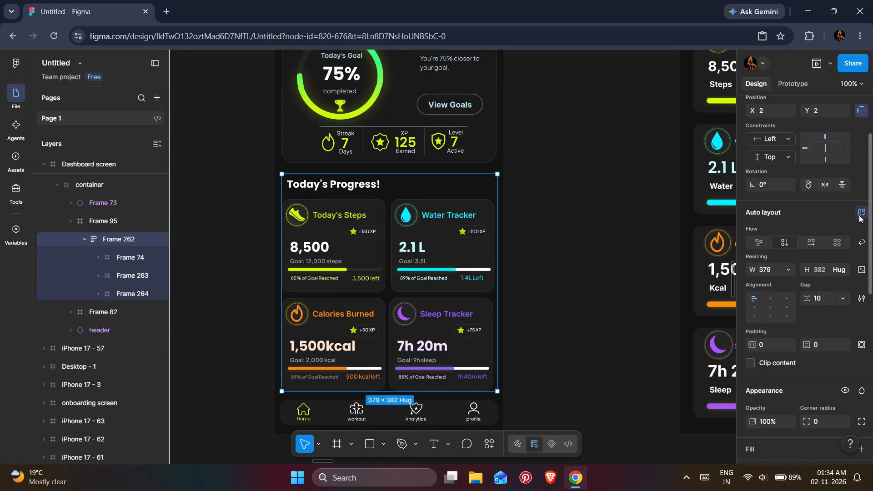
{"action": "double_click", "coordinate": [768, 305]}
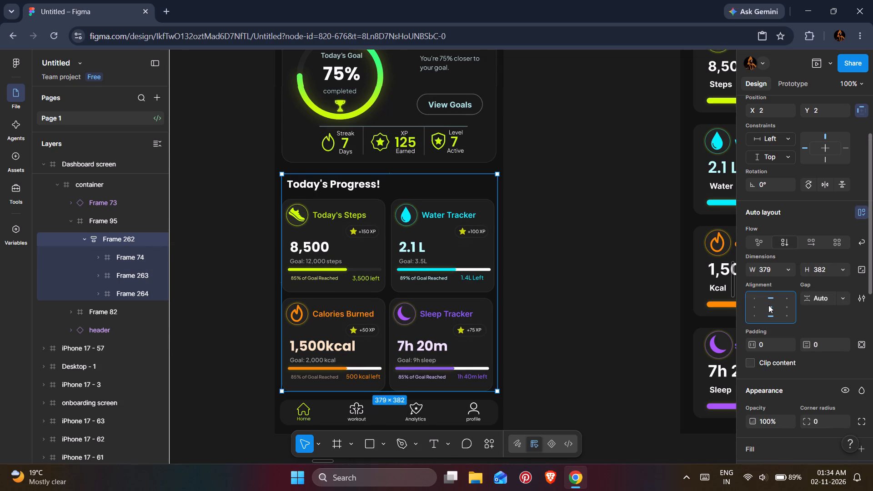
Give Frame 262 individual paddings of 2 on the left, 3 on the right, 3 at the top and 5 at the bottom.
{"action": "left_click", "coordinate": [866, 347]}
{"action": "left_click_drag", "start_coordinate": [803, 364], "coordinate": [441, 256]}
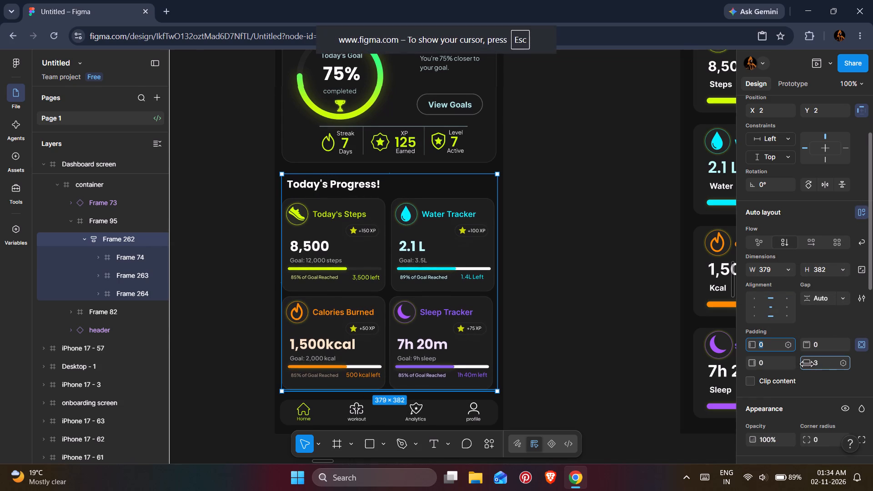
{"action": "left_click_drag", "start_coordinate": [441, 256], "coordinate": [444, 256]}
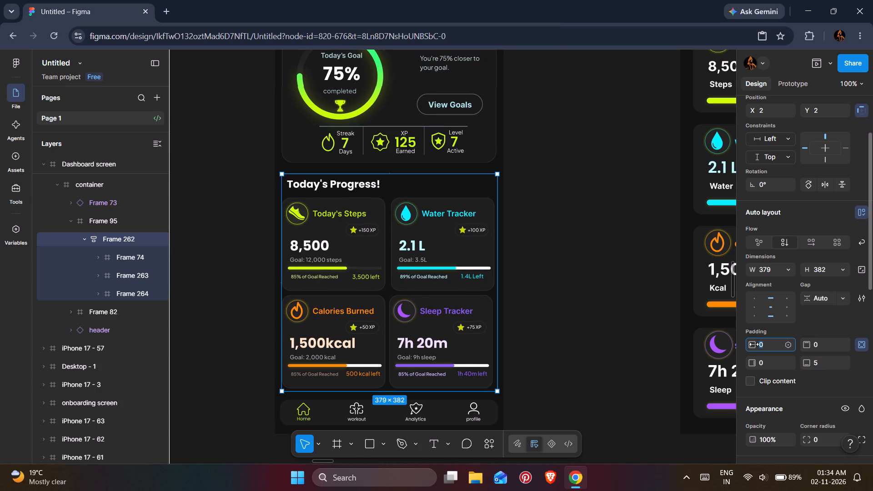
{"action": "left_click_drag", "start_coordinate": [800, 343], "coordinate": [440, 256]}
{"action": "left_click_drag", "start_coordinate": [752, 345], "coordinate": [436, 255]}
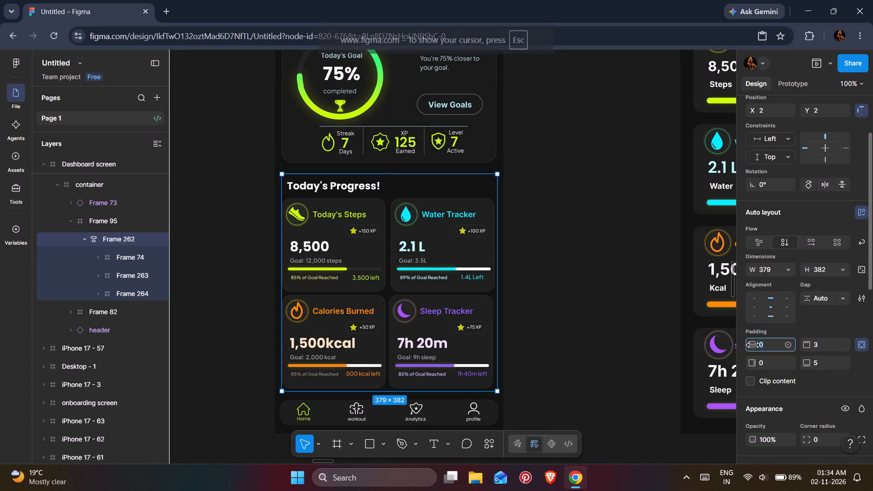
{"action": "left_click_drag", "start_coordinate": [436, 255], "coordinate": [443, 255]}
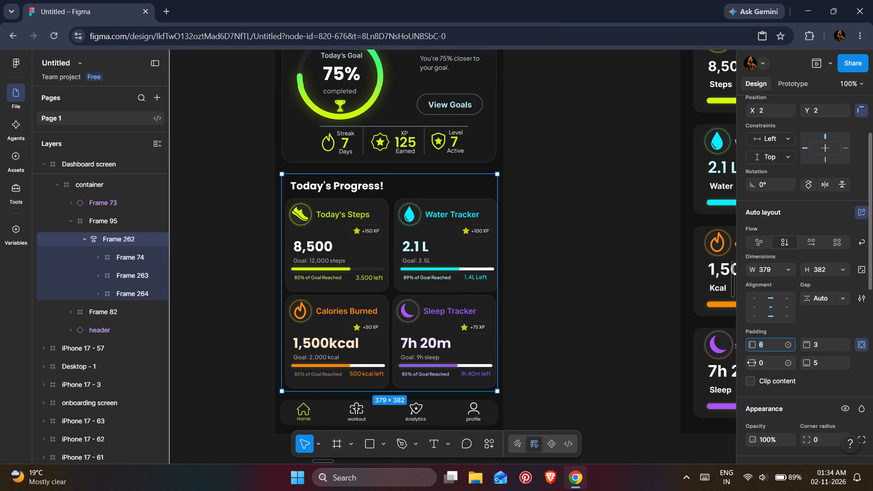
{"action": "left_click_drag", "start_coordinate": [751, 363], "coordinate": [444, 259]}
{"action": "left_click_drag", "start_coordinate": [748, 346], "coordinate": [434, 256]}
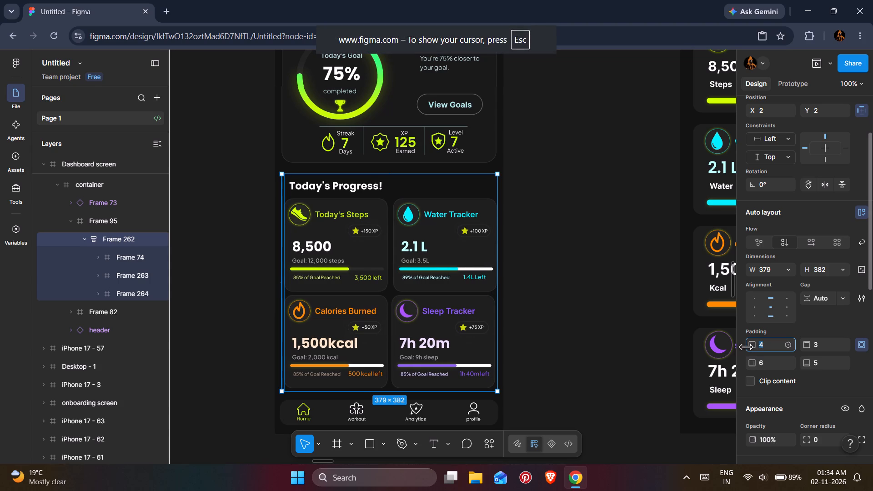
{"action": "left_click_drag", "start_coordinate": [434, 256], "coordinate": [432, 258]}
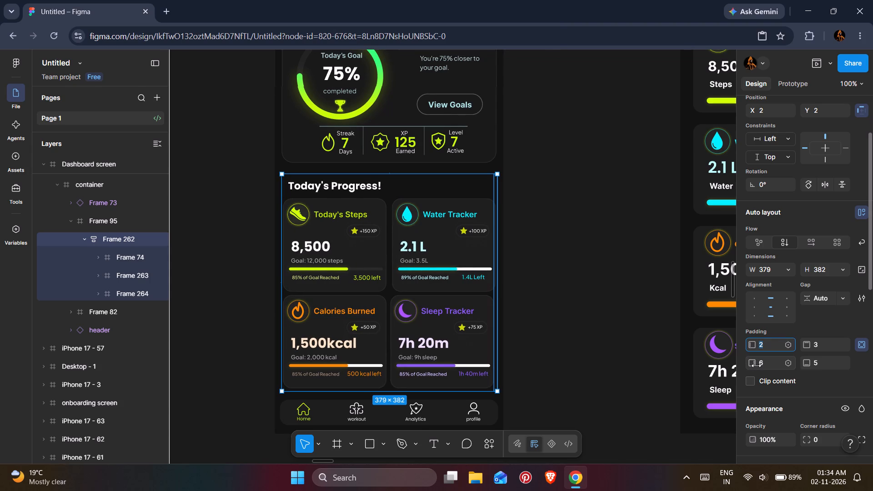
{"action": "left_click_drag", "start_coordinate": [756, 366], "coordinate": [432, 256]}
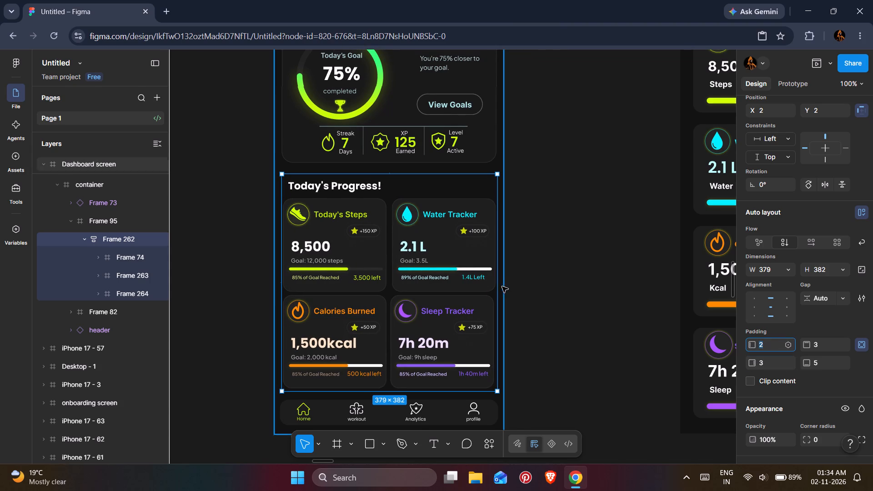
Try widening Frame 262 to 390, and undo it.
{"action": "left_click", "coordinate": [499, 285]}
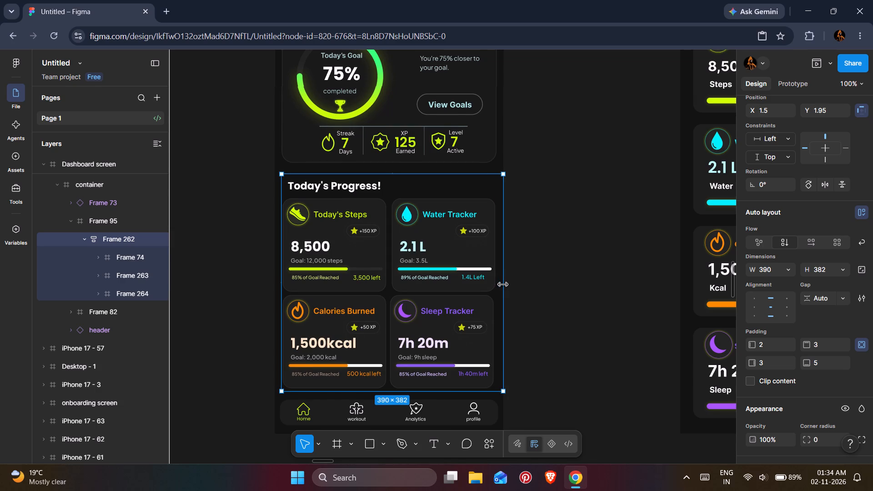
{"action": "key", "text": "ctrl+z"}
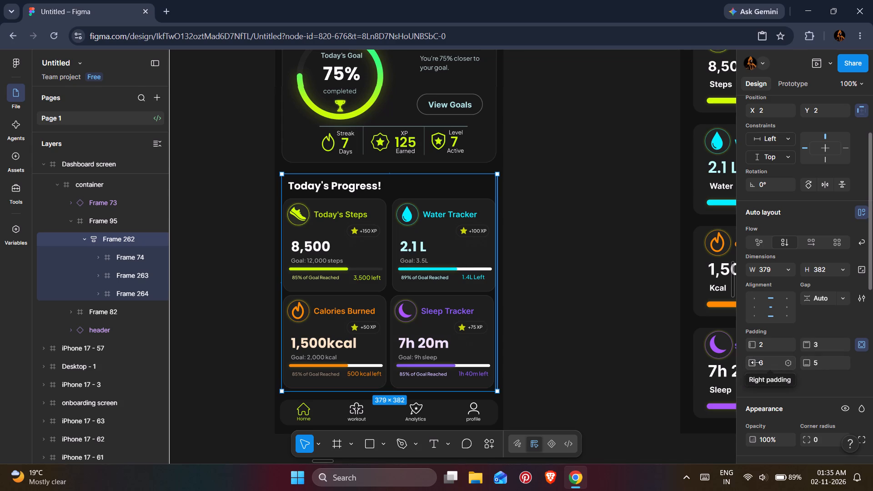
Set Frame 262's right padding to 2.
{"action": "left_click_drag", "start_coordinate": [756, 362], "coordinate": [433, 256]}
{"action": "left_click", "coordinate": [766, 368]}
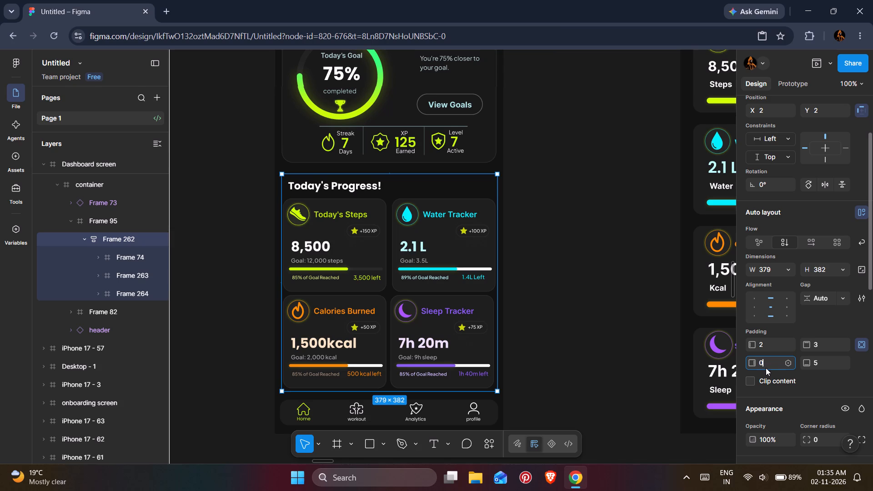
{"action": "key", "text": "2"}
{"action": "key", "text": "Return"}
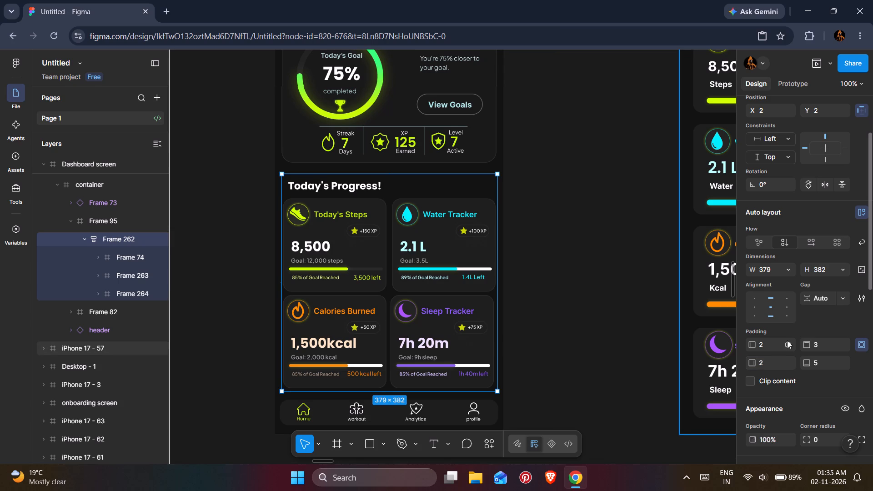
Adjust Frame 262's vertical paddings to 5 at the top and 4 at the bottom.
{"action": "left_click_drag", "start_coordinate": [808, 346], "coordinate": [437, 255]}
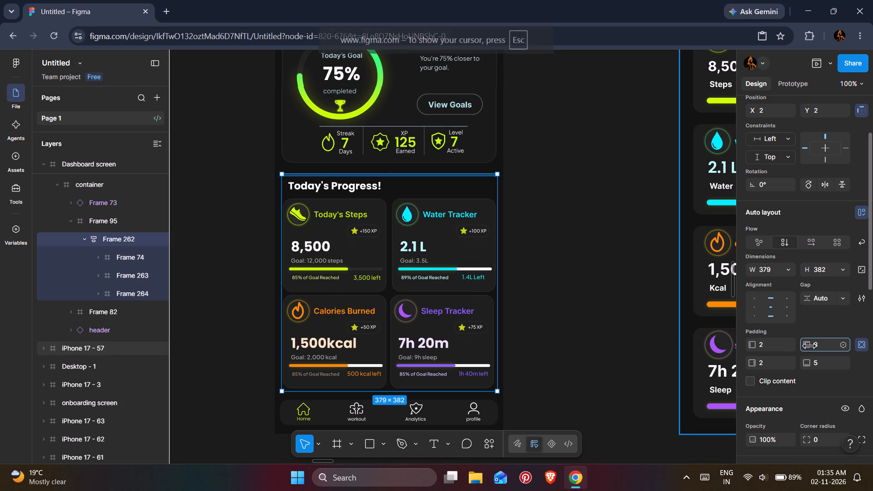
{"action": "left_click_drag", "start_coordinate": [437, 255], "coordinate": [443, 256]}
{"action": "left_click_drag", "start_coordinate": [806, 363], "coordinate": [438, 256]}
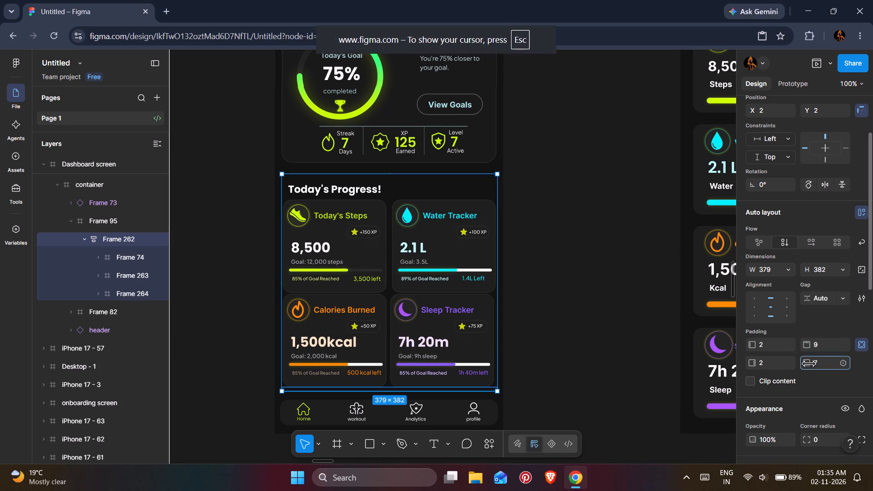
{"action": "left_click_drag", "start_coordinate": [438, 256], "coordinate": [431, 257]}
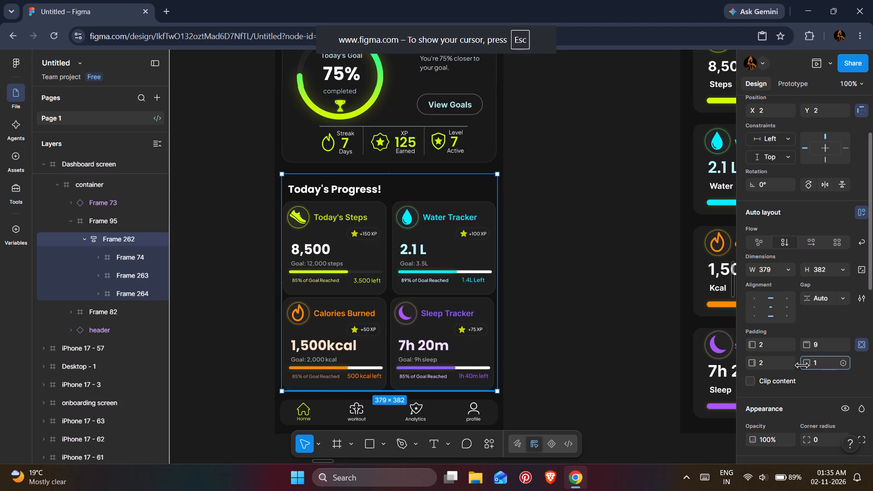
{"action": "left_click_drag", "start_coordinate": [431, 257], "coordinate": [431, 257]}
{"action": "left_click_drag", "start_coordinate": [807, 349], "coordinate": [432, 255]}
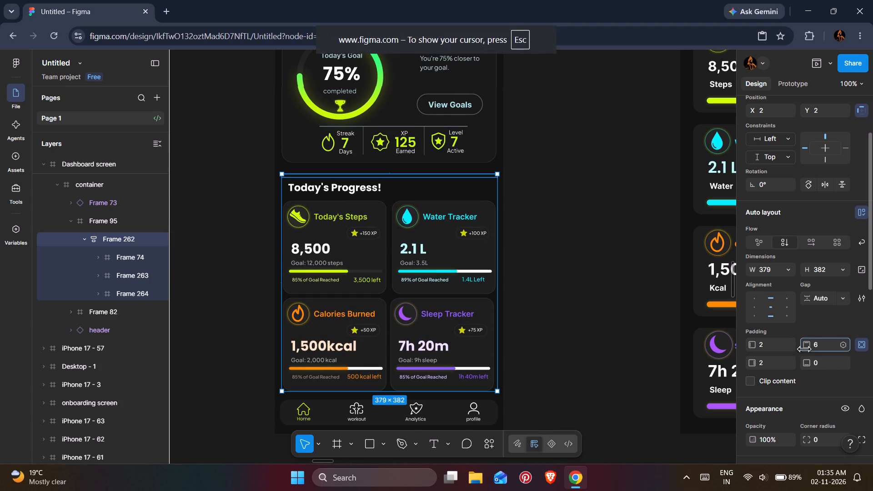
{"action": "left_click_drag", "start_coordinate": [432, 255], "coordinate": [431, 255]}
{"action": "left_click_drag", "start_coordinate": [808, 363], "coordinate": [439, 256]}
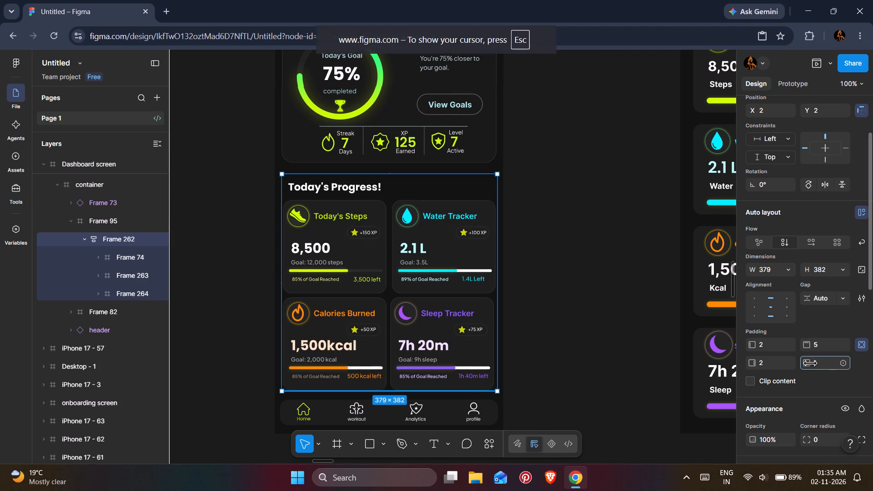
{"action": "left_click_drag", "start_coordinate": [439, 256], "coordinate": [441, 256]}
Set Frame 262 to hug its contents in width and height, then restore the Auto gap with a fixed height of 391.
{"action": "scroll", "coordinate": [326, 347], "scroll_direction": "down", "scroll_amount": 3}
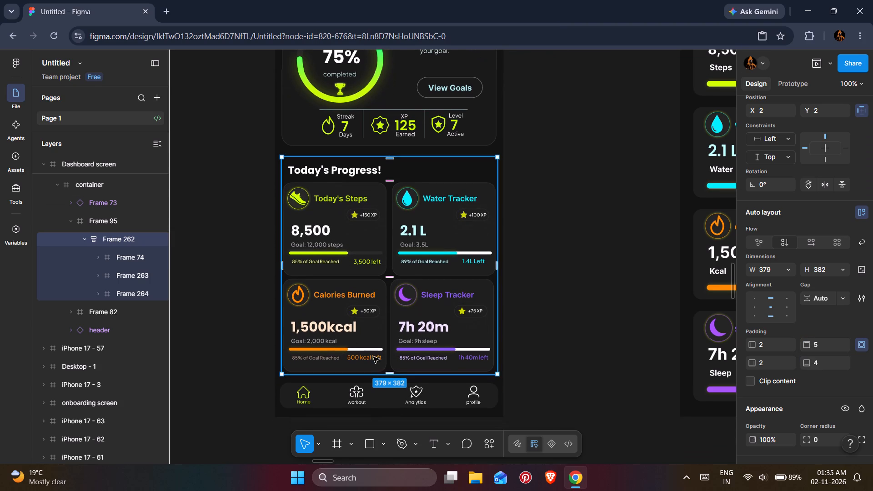
{"action": "left_click", "coordinate": [395, 376]}
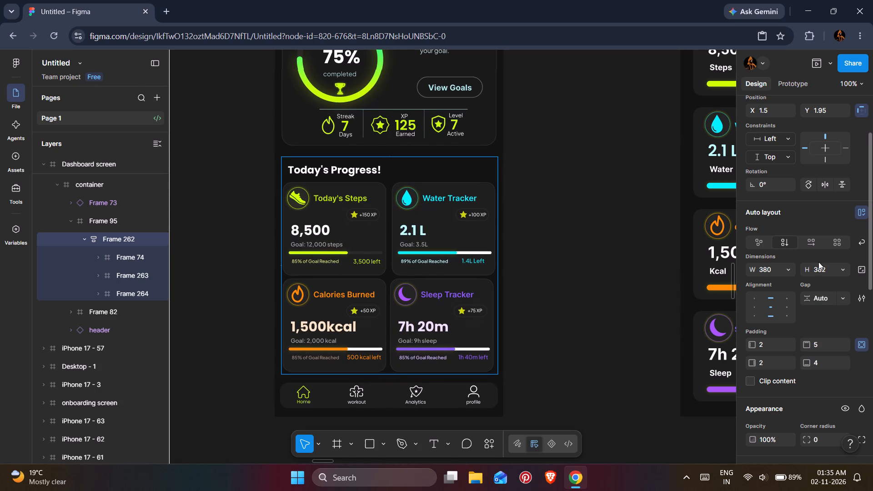
{"action": "left_click", "coordinate": [788, 273]}
{"action": "left_click", "coordinate": [768, 286]}
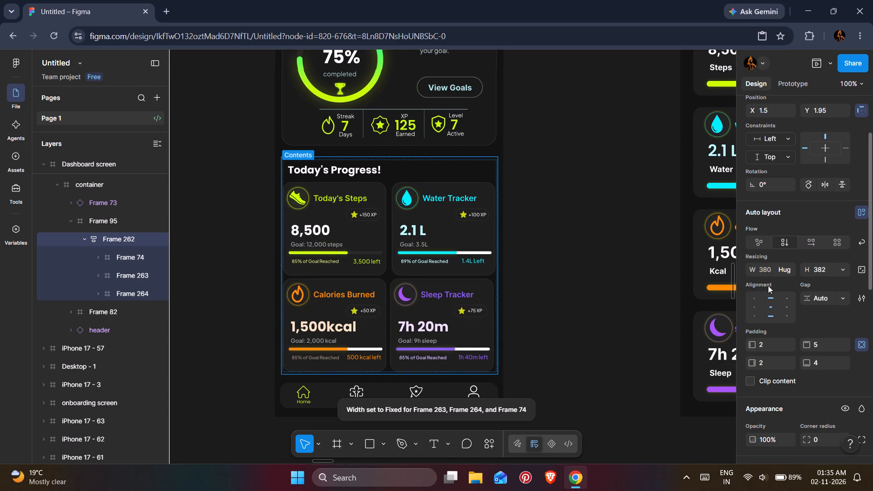
{"action": "left_click", "coordinate": [840, 272]}
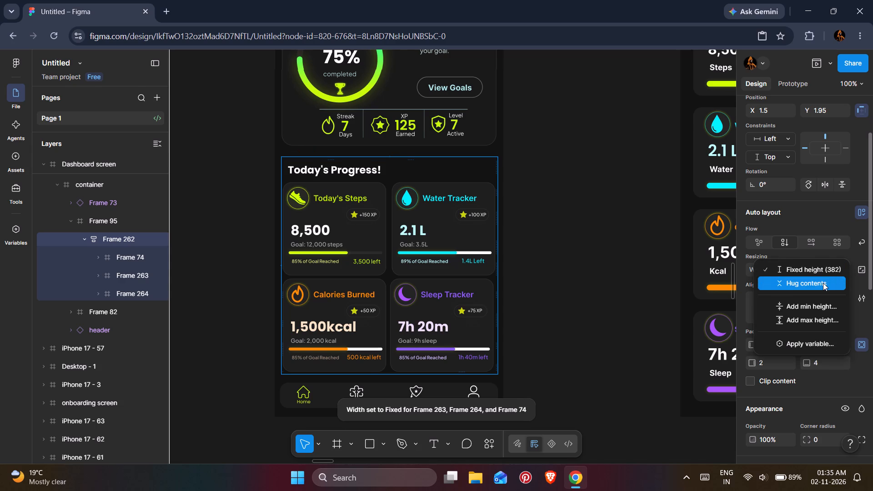
{"action": "left_click", "coordinate": [823, 283]}
{"action": "double_click", "coordinate": [774, 305]}
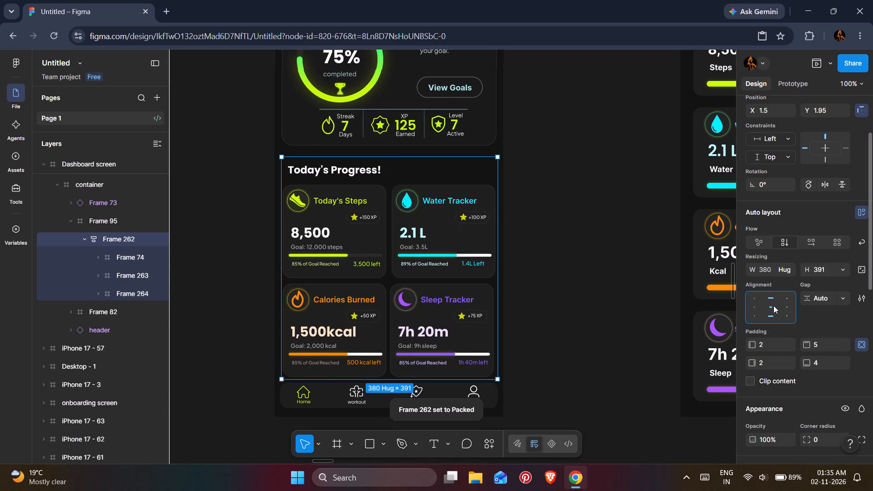
{"action": "left_click", "coordinate": [852, 274]}
{"action": "left_click", "coordinate": [849, 271]}
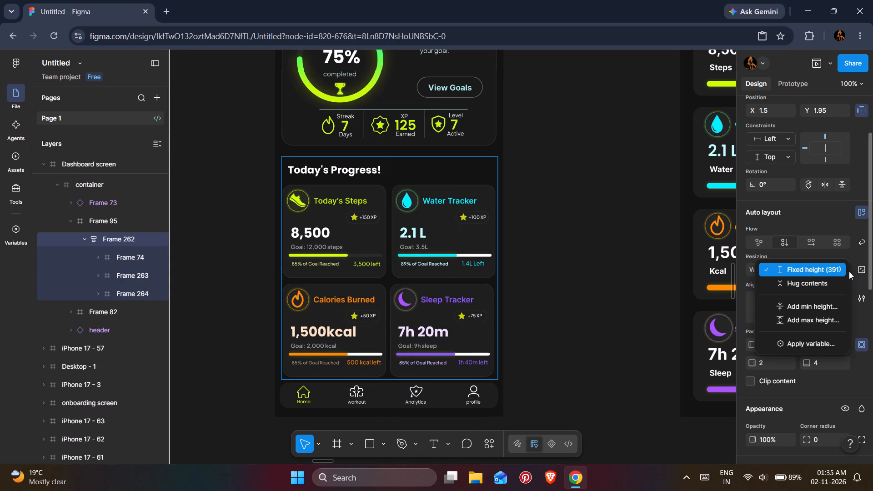
{"action": "left_click", "coordinate": [832, 268]}
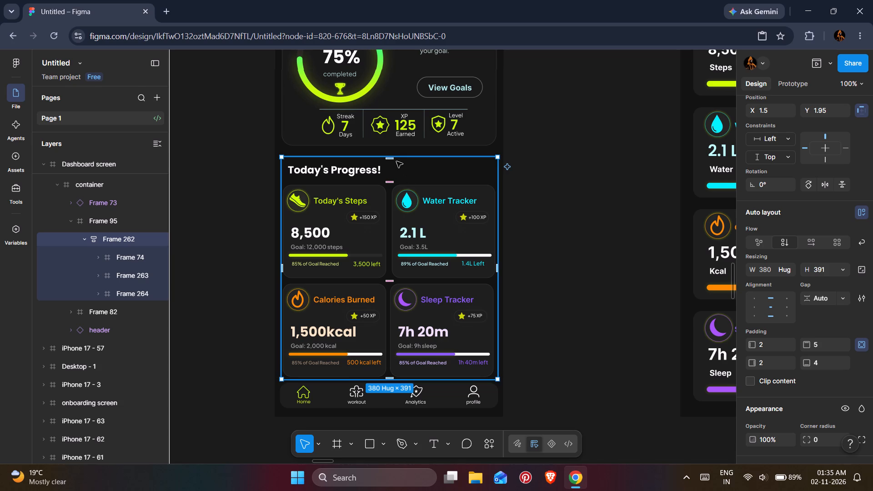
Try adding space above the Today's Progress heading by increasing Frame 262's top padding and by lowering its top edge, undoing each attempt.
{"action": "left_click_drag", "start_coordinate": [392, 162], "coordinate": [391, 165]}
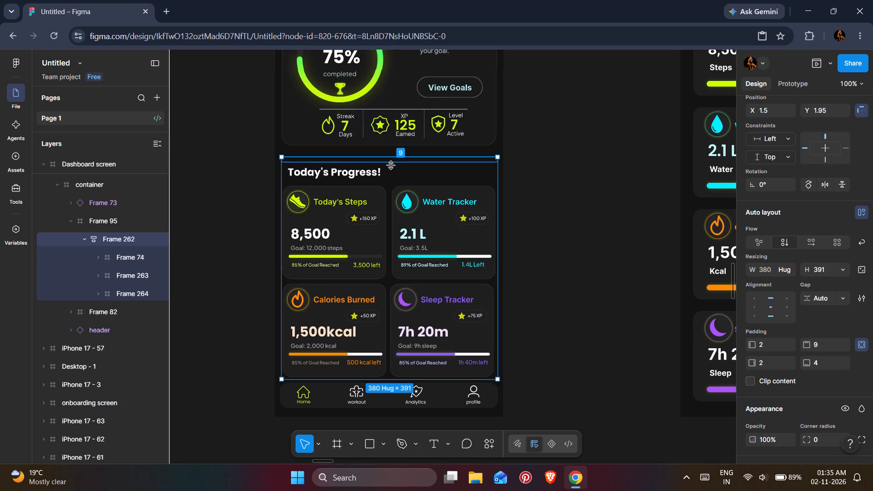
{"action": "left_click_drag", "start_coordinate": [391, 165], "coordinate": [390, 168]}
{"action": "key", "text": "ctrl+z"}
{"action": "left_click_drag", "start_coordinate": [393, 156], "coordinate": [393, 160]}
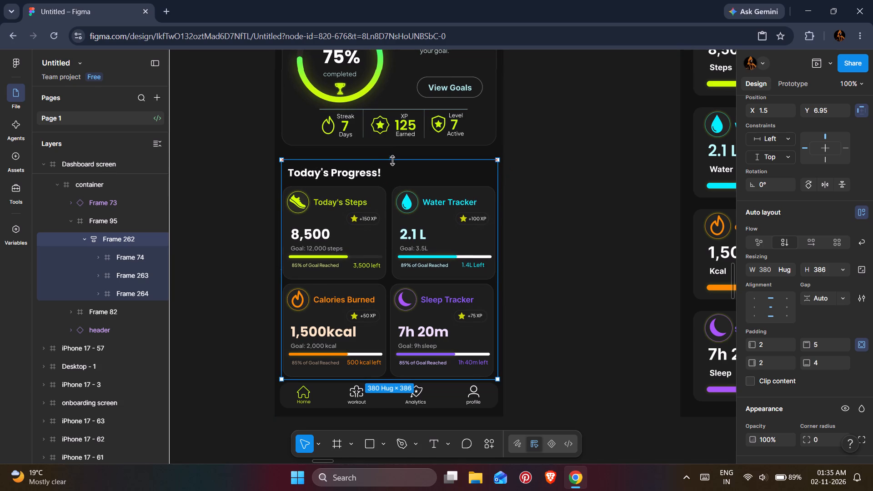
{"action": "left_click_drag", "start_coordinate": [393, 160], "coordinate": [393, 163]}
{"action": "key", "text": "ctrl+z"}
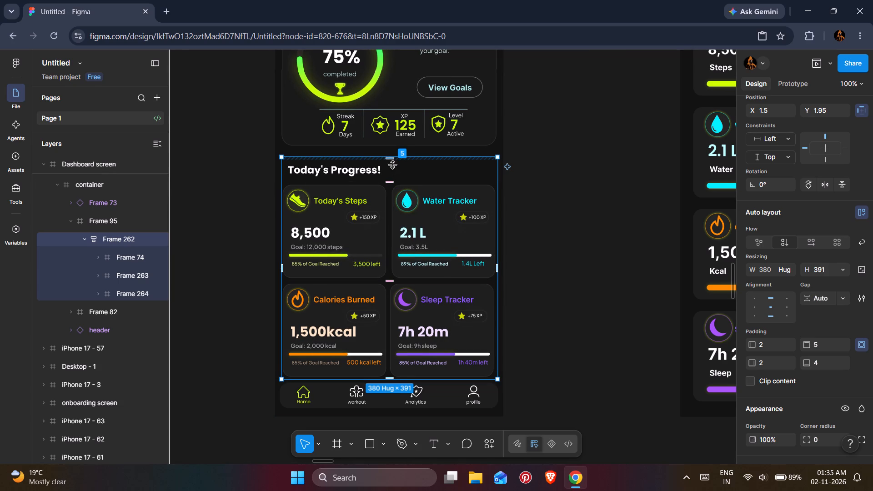
Ungroup Frame 74 and wrap the Today's Progress! heading text in a new frame fitted to it.
{"action": "double_click", "coordinate": [361, 174]}
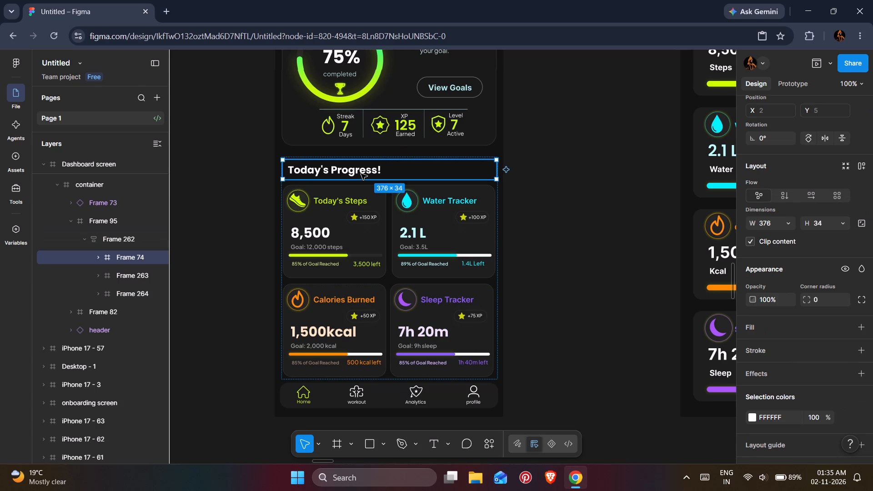
{"action": "left_click", "coordinate": [90, 256]}
{"action": "left_click", "coordinate": [95, 257]}
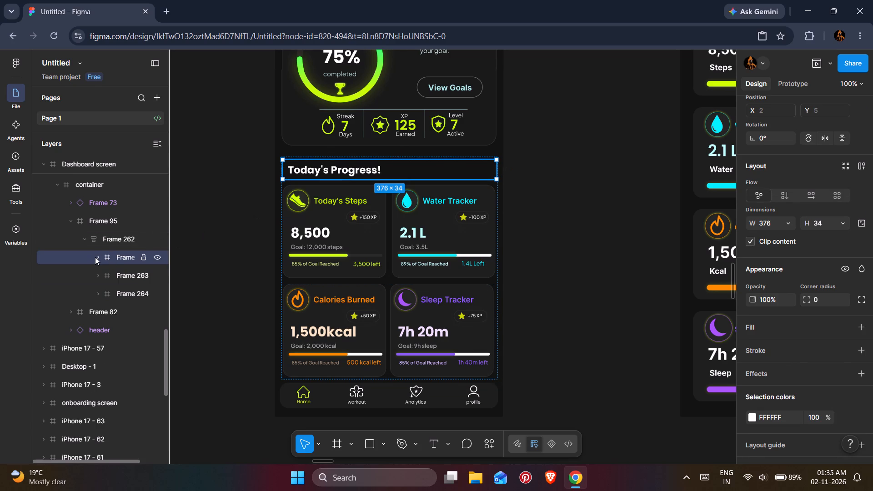
{"action": "left_click", "coordinate": [95, 257]}
{"action": "right_click", "coordinate": [111, 257]}
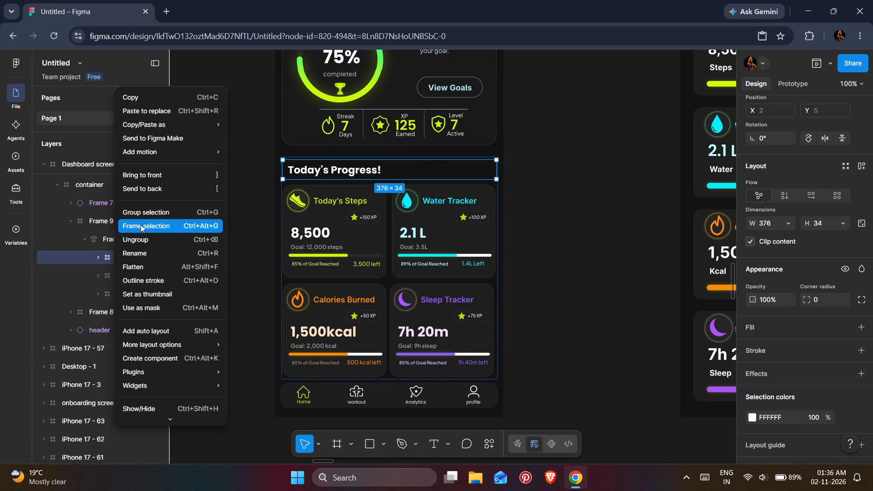
{"action": "left_click", "coordinate": [140, 237]}
{"action": "right_click", "coordinate": [114, 256]}
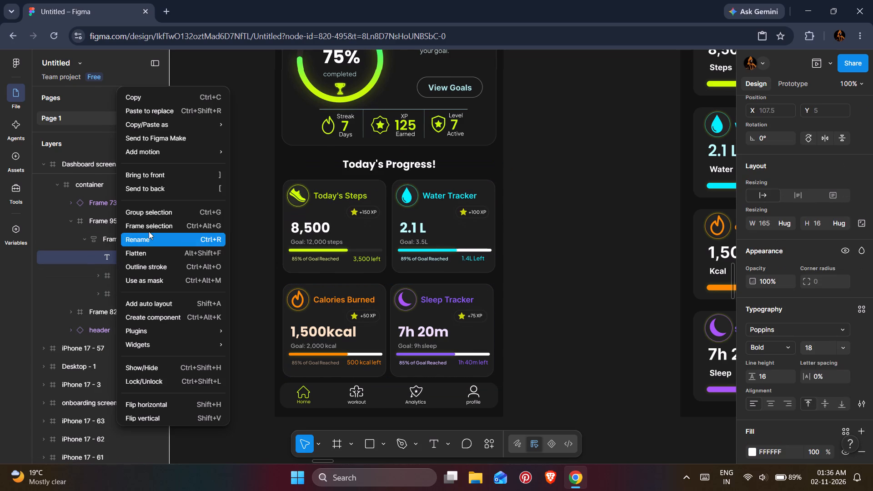
{"action": "left_click", "coordinate": [149, 227]}
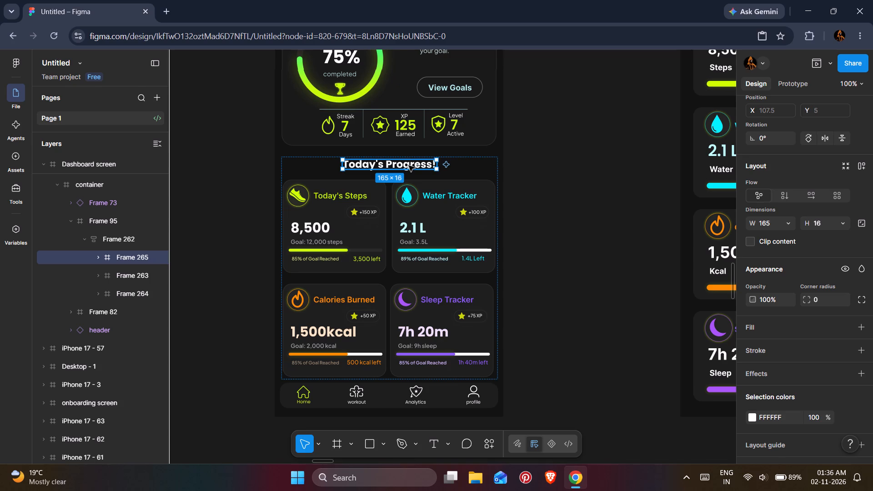
Remove auto layout from Frame 262, the container of the Today's Progress section.
{"action": "scroll", "coordinate": [763, 230], "scroll_direction": "up", "scroll_amount": 2}
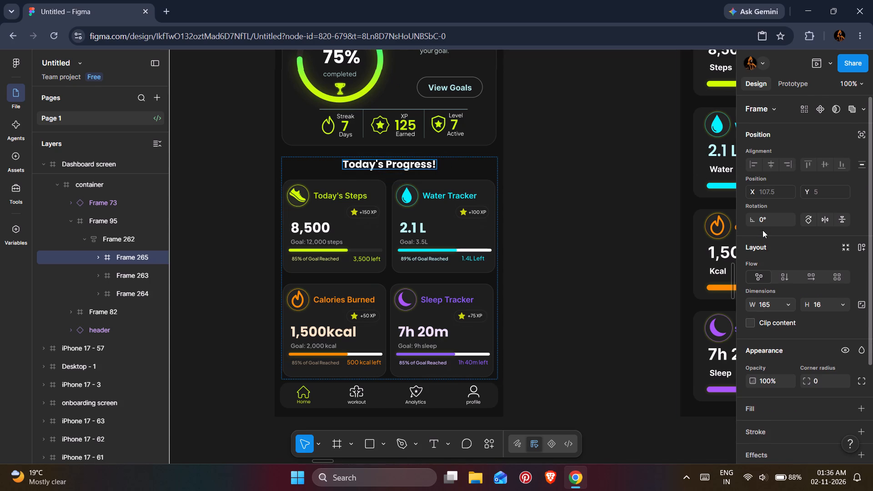
{"action": "scroll", "coordinate": [767, 286], "scroll_direction": "up", "scroll_amount": 2}
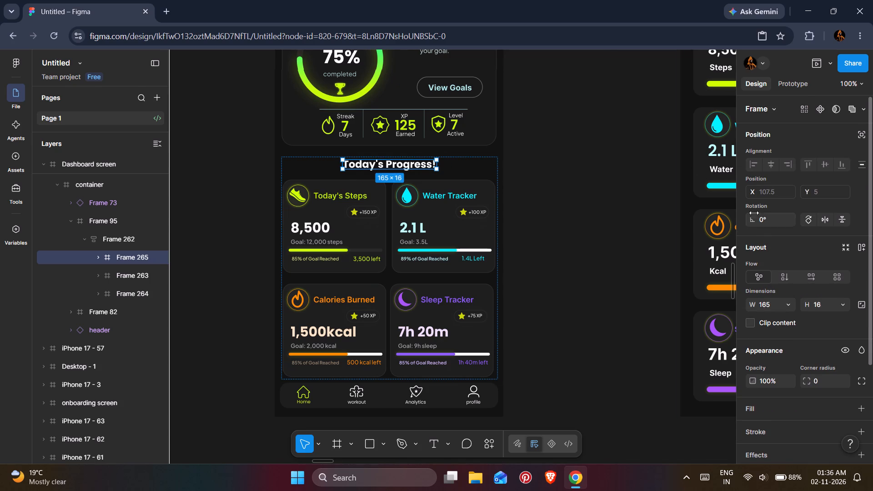
{"action": "left_click", "coordinate": [114, 238]}
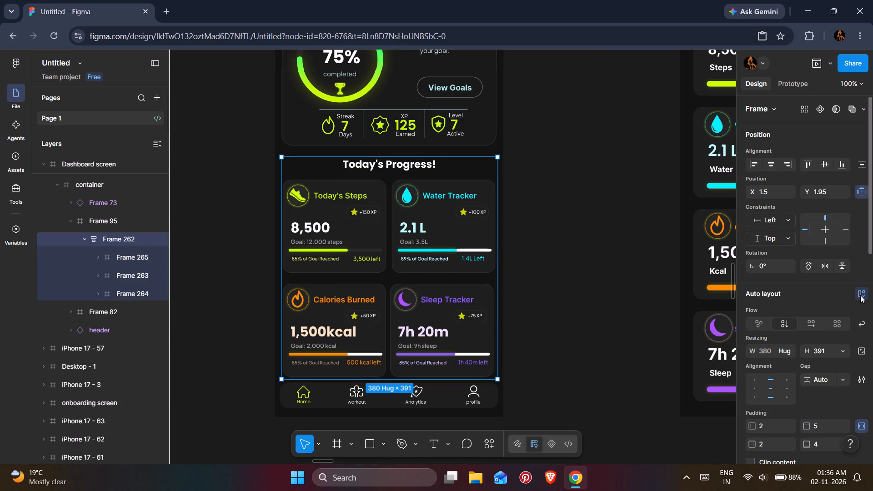
{"action": "left_click", "coordinate": [860, 295]}
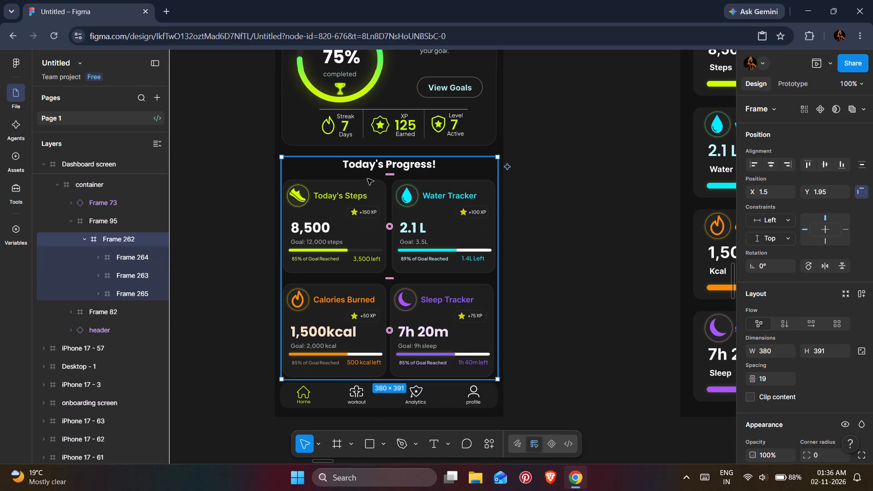
Align the Today's Progress! heading frame to the left edge of Frame 262.
{"action": "double_click", "coordinate": [371, 169]}
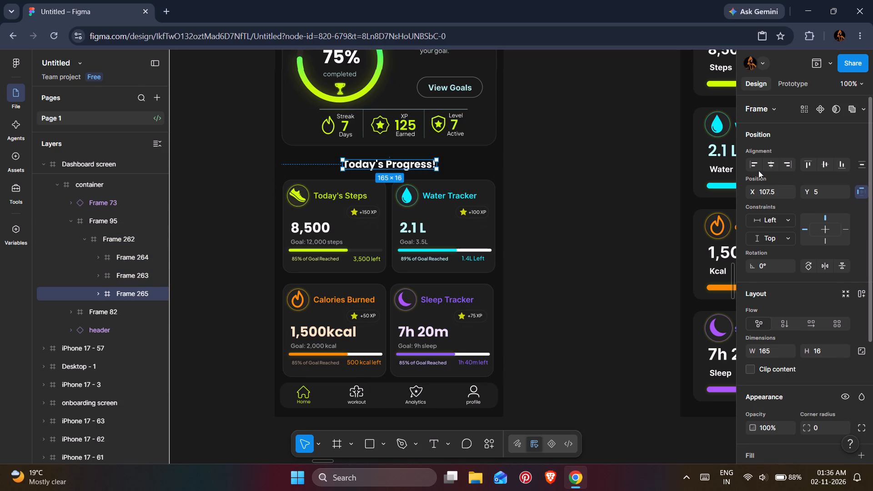
{"action": "left_click", "coordinate": [758, 165]}
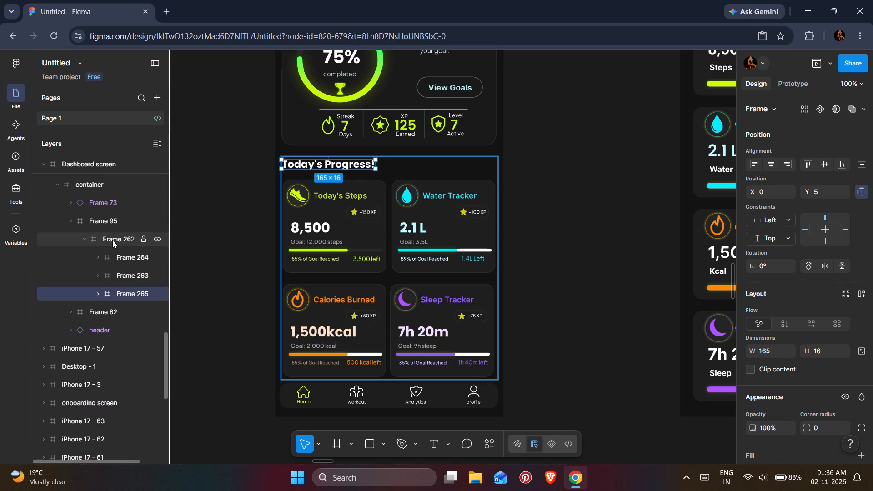
Reorder the layers inside Frame 262 so Frame 265 comes first, followed by Frame 263 and Frame 264.
{"action": "left_click", "coordinate": [112, 238]}
{"action": "left_click", "coordinate": [107, 253]}
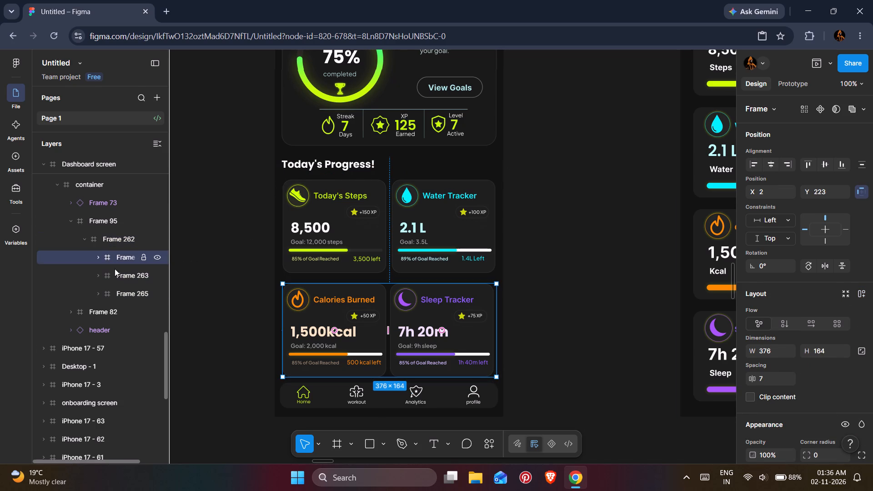
{"action": "left_click", "coordinate": [117, 275]}
{"action": "left_click", "coordinate": [114, 240]}
{"action": "left_click", "coordinate": [112, 252]}
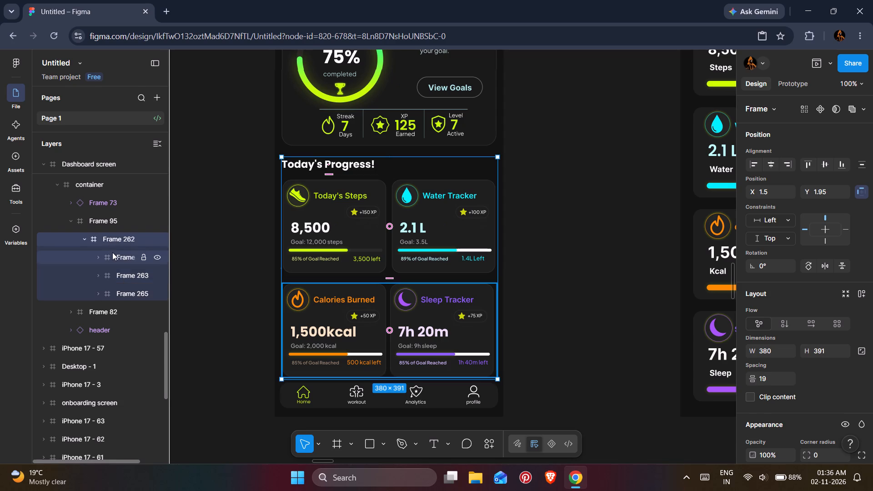
{"action": "left_click", "coordinate": [116, 275]}
{"action": "left_click", "coordinate": [122, 294]}
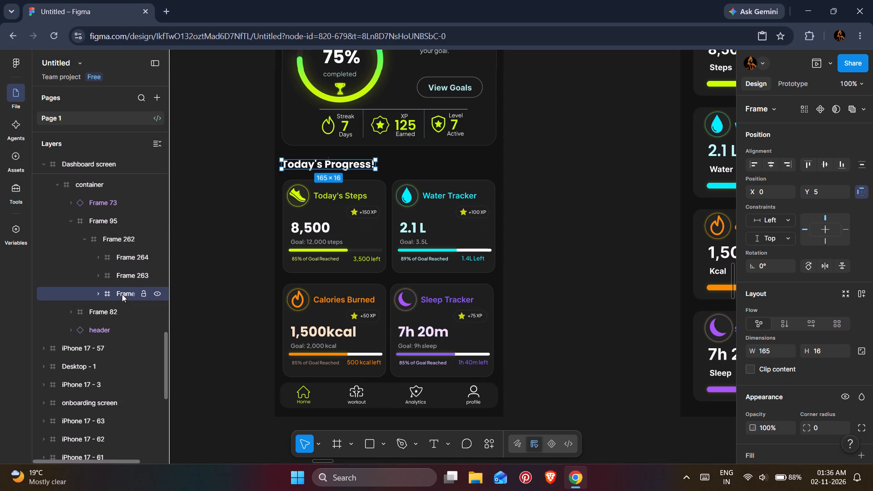
{"action": "left_click_drag", "start_coordinate": [121, 294], "coordinate": [122, 251]}
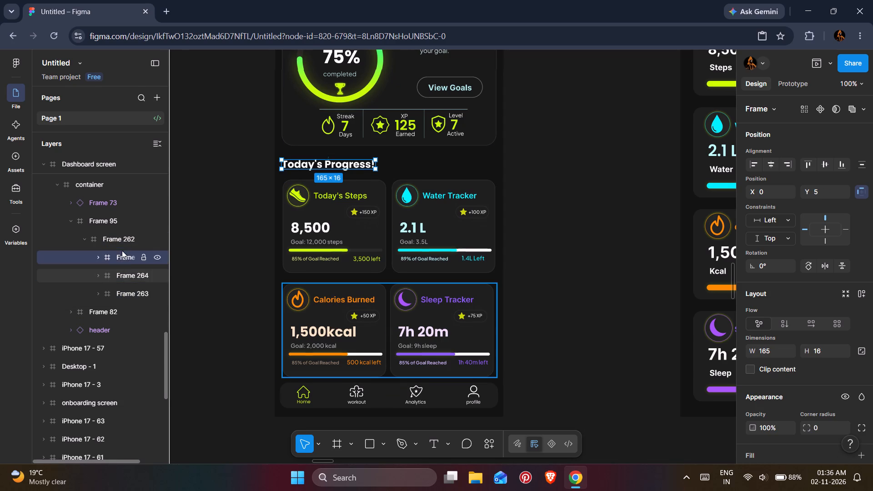
{"action": "left_click", "coordinate": [122, 272]}
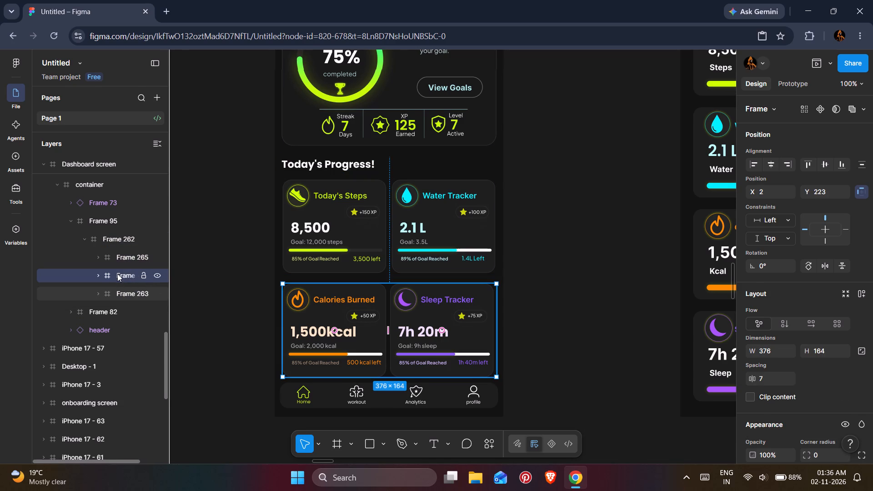
{"action": "left_click_drag", "start_coordinate": [117, 274], "coordinate": [122, 301]}
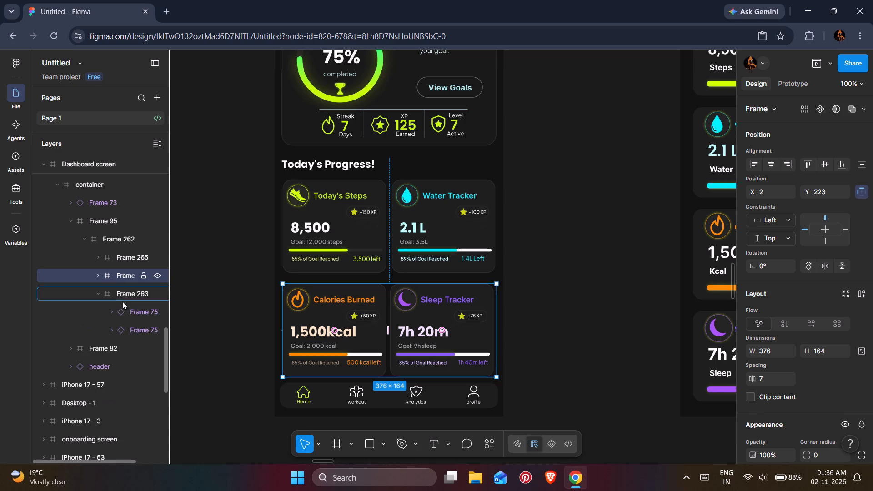
{"action": "left_click_drag", "start_coordinate": [122, 301], "coordinate": [122, 284]}
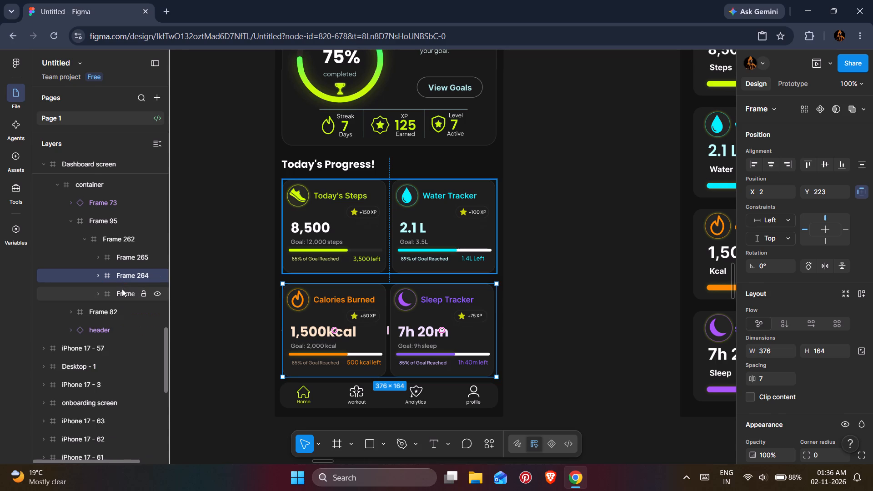
{"action": "left_click", "coordinate": [122, 289]}
{"action": "left_click_drag", "start_coordinate": [123, 293], "coordinate": [122, 275]}
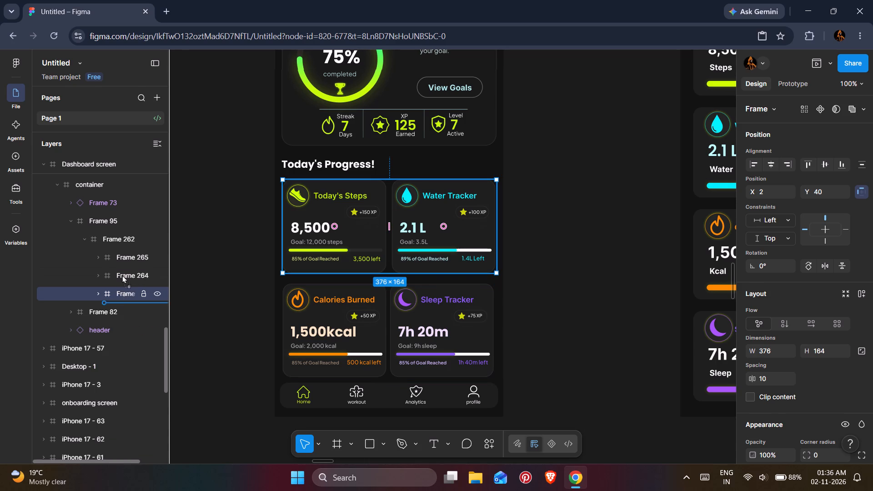
{"action": "left_click_drag", "start_coordinate": [122, 275], "coordinate": [125, 265]}
{"action": "left_click", "coordinate": [121, 290]}
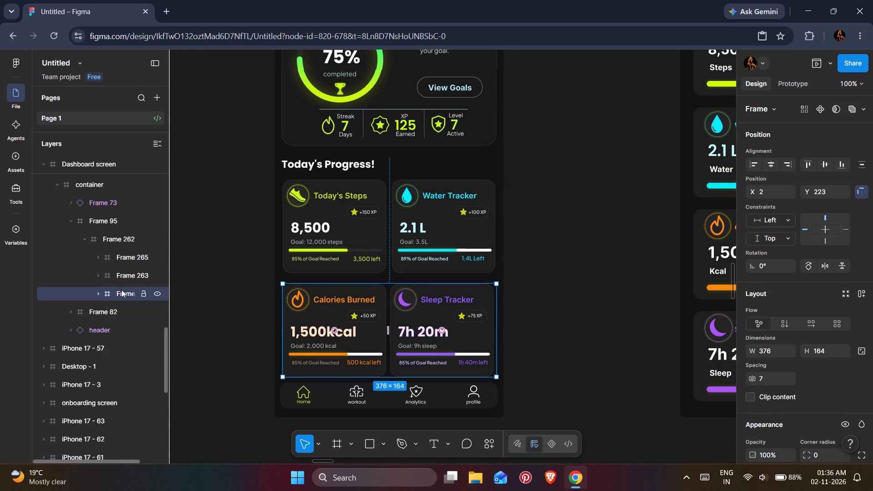
Move Frame 263, the Today's Steps and Water Tracker row, down to Y 49.
{"action": "left_click", "coordinate": [121, 278]}
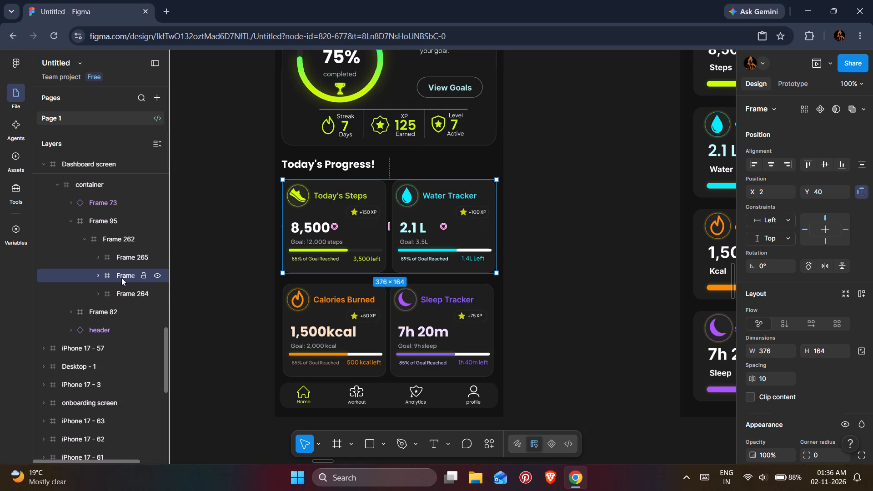
{"action": "key", "text": "Down"}
{"action": "key", "text": "Down"}
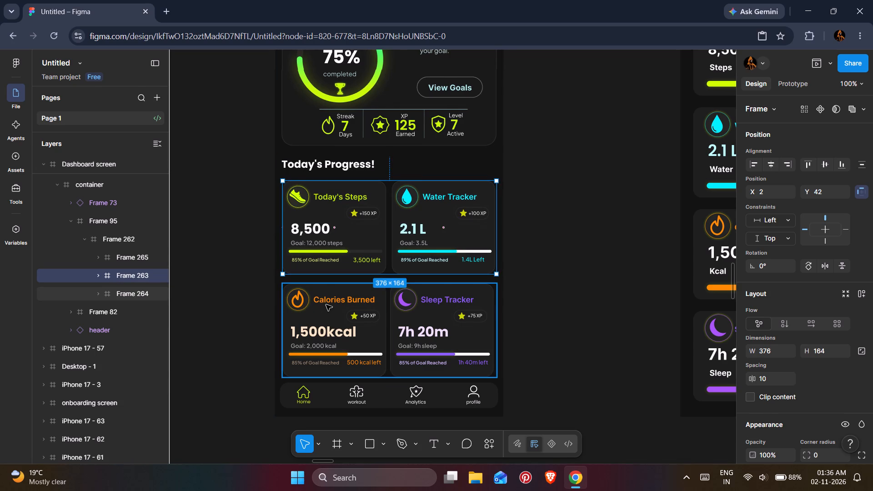
{"action": "key", "text": "Down"}
{"action": "key", "text": "Down"}
{"action": "key", "text": "Down"}
{"action": "key", "text": "Down"}
{"action": "key", "text": "Down"}
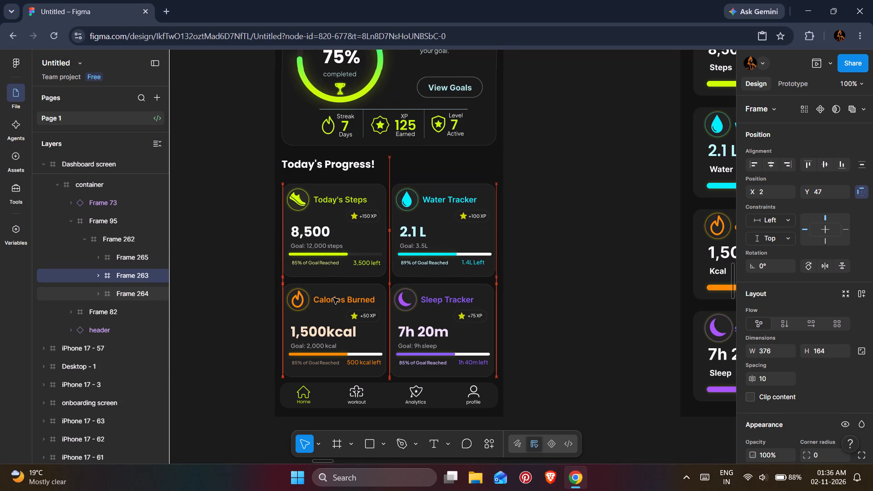
{"action": "key", "text": "Down"}
{"action": "key", "text": "Down"}
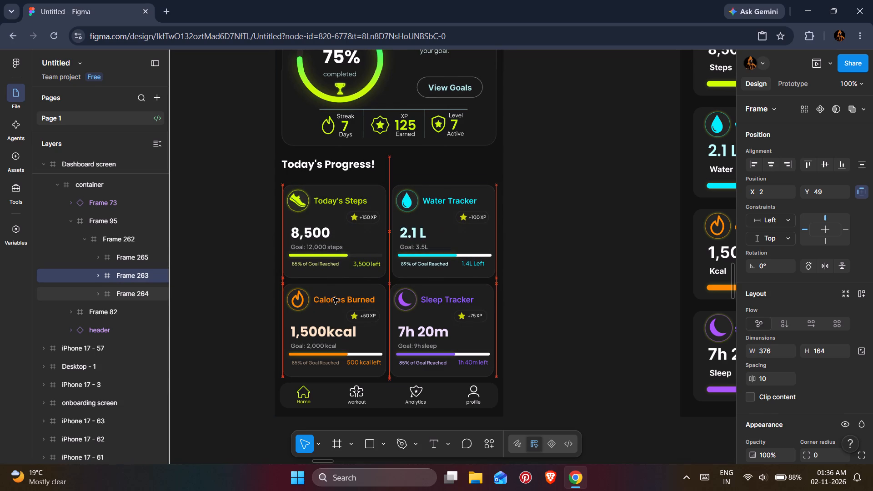
Move Frame 265 with the Today's Progress! heading down to Y 13.
{"action": "left_click", "coordinate": [115, 255]}
{"action": "key", "text": "Down"}
{"action": "key", "text": "Down"}
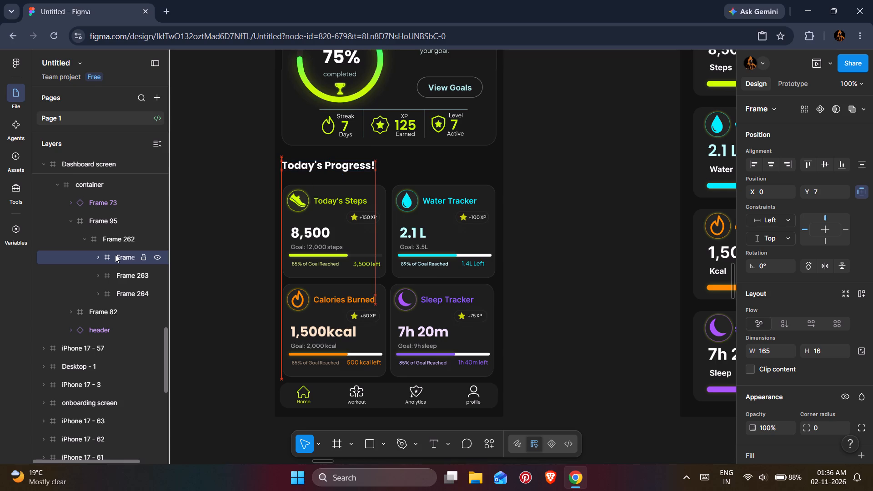
{"action": "key", "text": "Down"}
{"action": "key", "text": "Down"}
{"action": "key", "text": "Down"}
{"action": "key", "text": "Down"}
{"action": "key", "text": "Down"}
{"action": "key", "text": "Down"}
Ungroup Frame 95 so that Frame 262 sits directly inside the Dashboard container.
{"action": "left_click", "coordinate": [115, 239]}
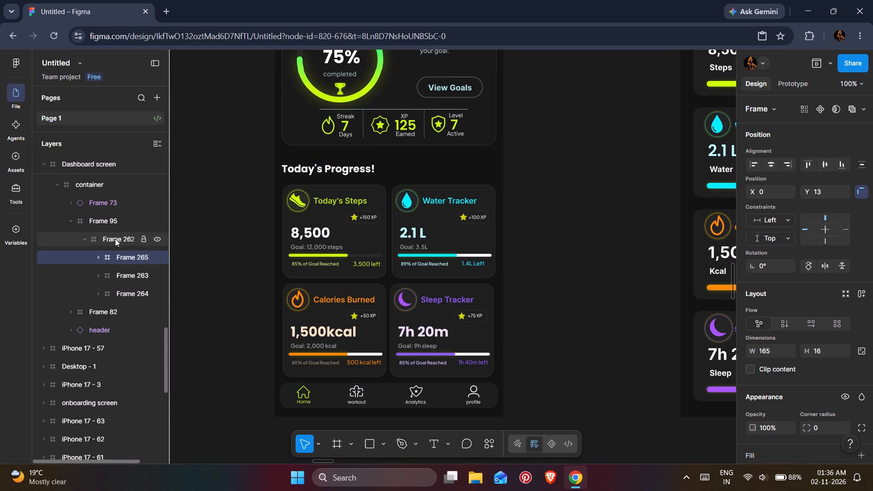
{"action": "left_click", "coordinate": [110, 222]}
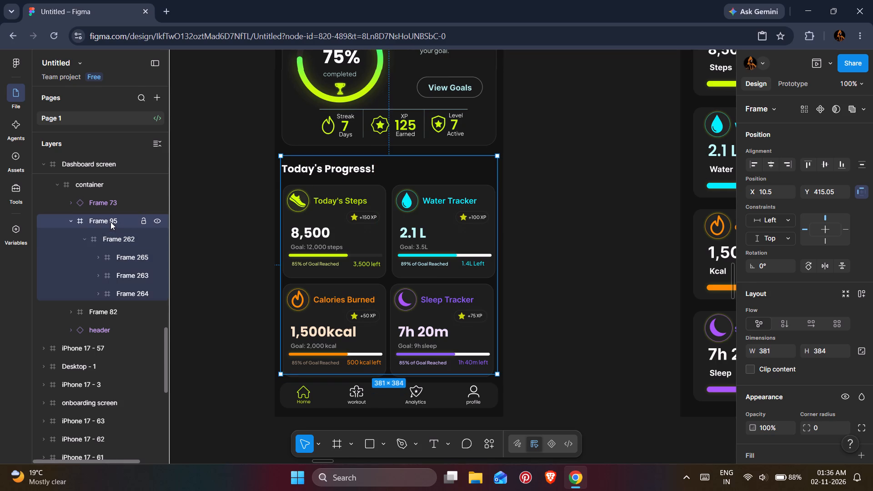
{"action": "right_click", "coordinate": [105, 222]}
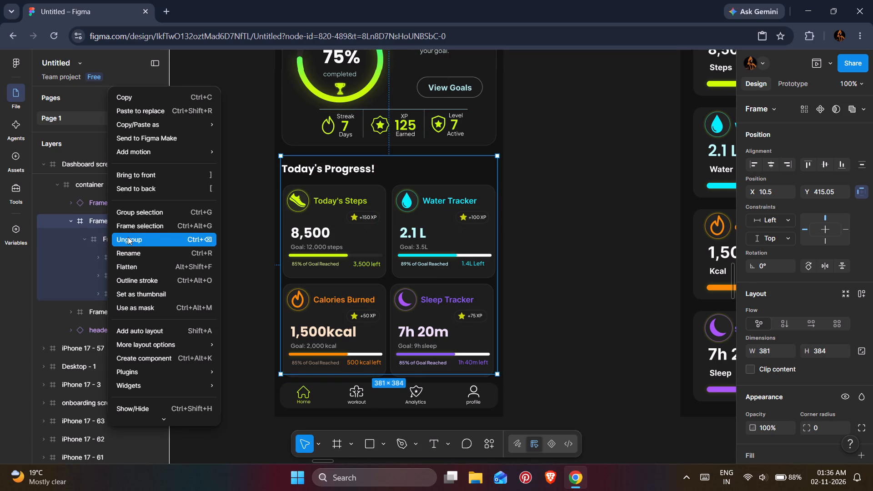
{"action": "left_click", "coordinate": [128, 237]}
{"action": "right_click", "coordinate": [96, 224]}
{"action": "left_click", "coordinate": [85, 222]}
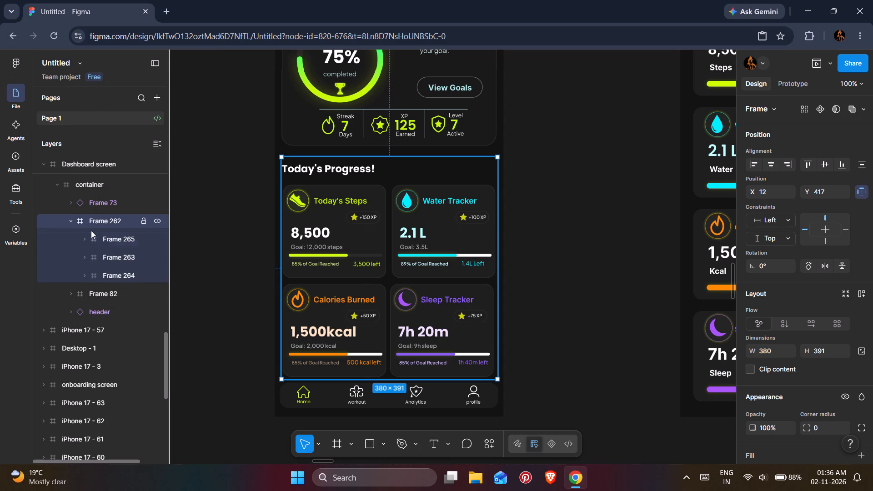
Nudge Frame 265 with the Today's Progress! heading a further 7 px down, closer to the first card row.
{"action": "left_click", "coordinate": [95, 236]}
{"action": "left_click", "coordinate": [103, 258]}
{"action": "left_click", "coordinate": [105, 276]}
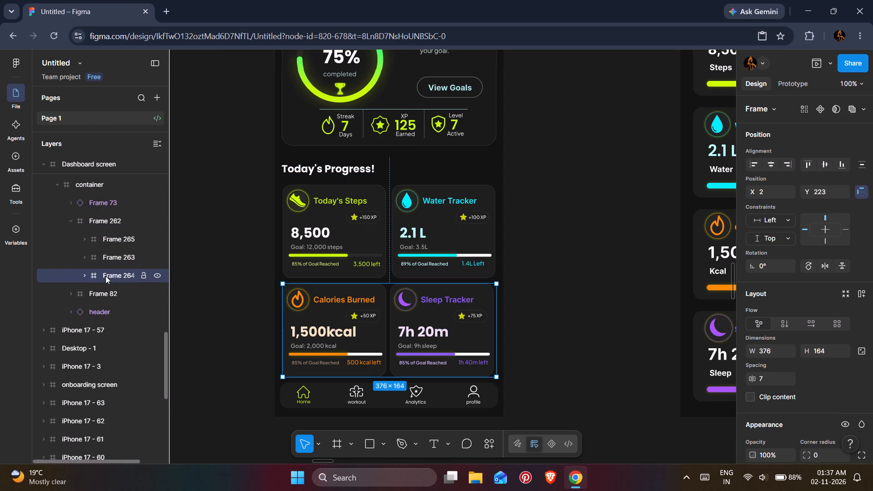
{"action": "left_click", "coordinate": [104, 265]}
{"action": "left_click", "coordinate": [104, 235]}
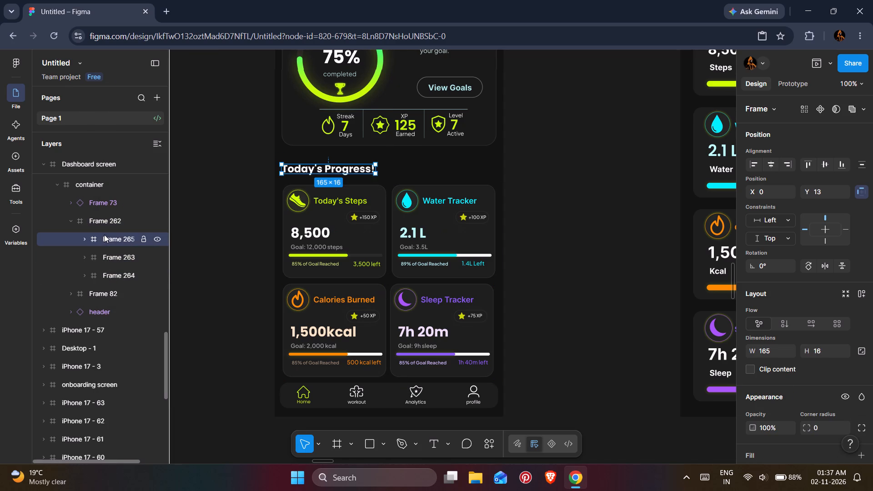
{"action": "key", "text": "Down"}
{"action": "key", "text": "Down"}
{"action": "key", "text": "Down"}
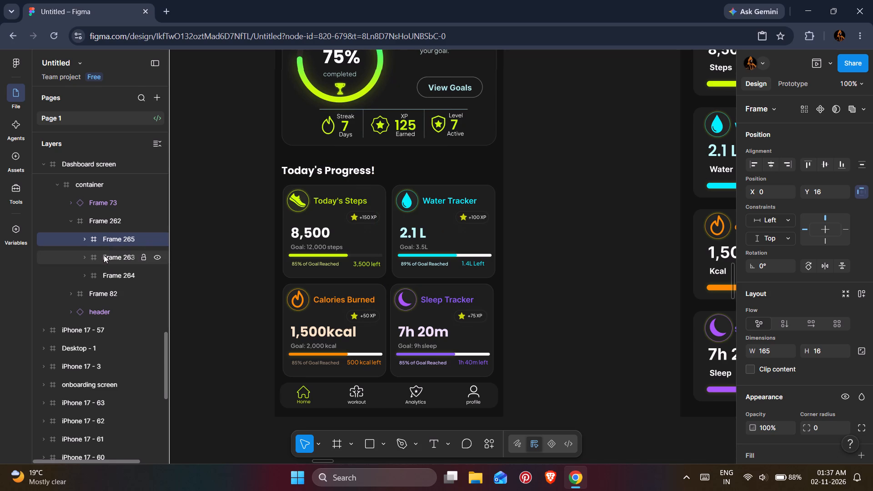
{"action": "left_click", "coordinate": [102, 226]}
{"action": "left_click", "coordinate": [103, 239]}
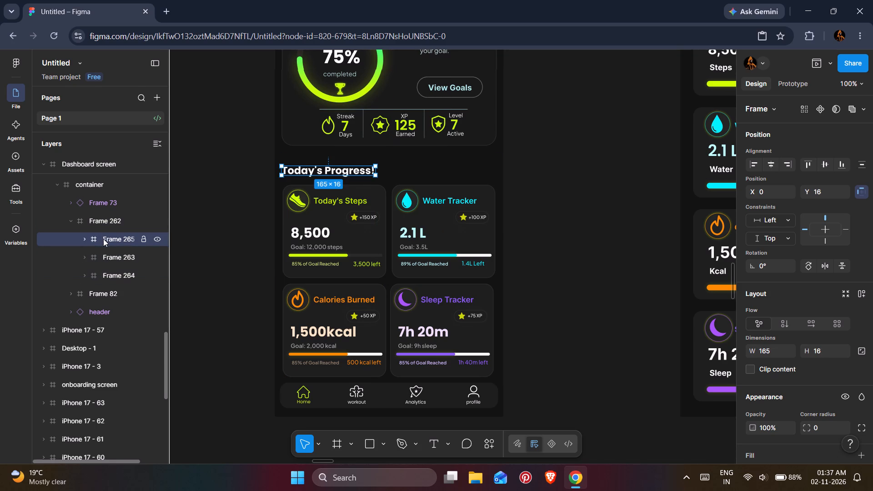
{"action": "key", "text": "Down"}
{"action": "key", "text": "Down"}
{"action": "key", "text": "Down"}
{"action": "key", "text": "Down"}
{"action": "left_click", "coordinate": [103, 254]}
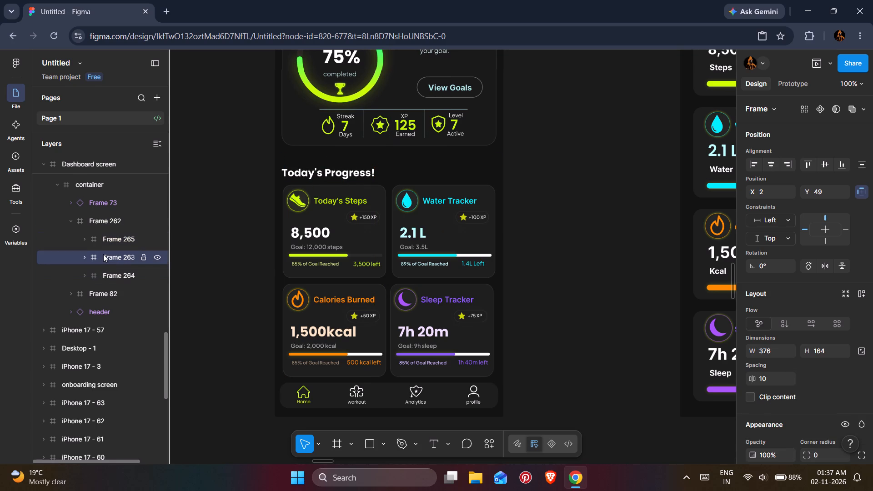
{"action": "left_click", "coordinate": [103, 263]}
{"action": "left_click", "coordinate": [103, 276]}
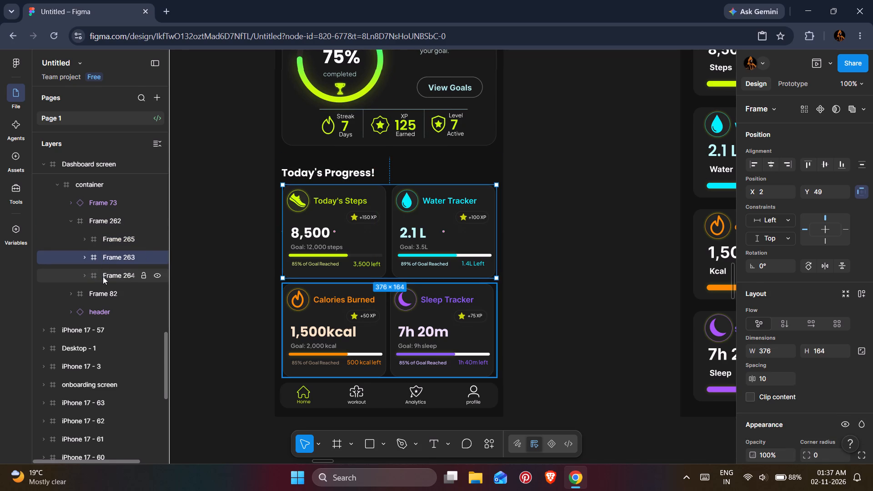
Ungroup Frame 262 so that the heading and both card rows sit directly inside the Dashboard container.
{"action": "left_click", "coordinate": [103, 253]}
{"action": "left_click", "coordinate": [103, 236]}
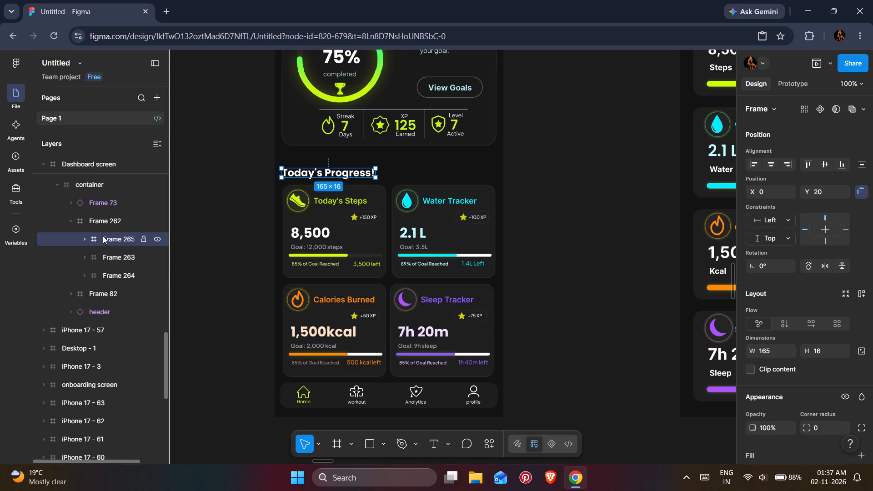
{"action": "left_click", "coordinate": [103, 224]}
{"action": "right_click", "coordinate": [103, 224]}
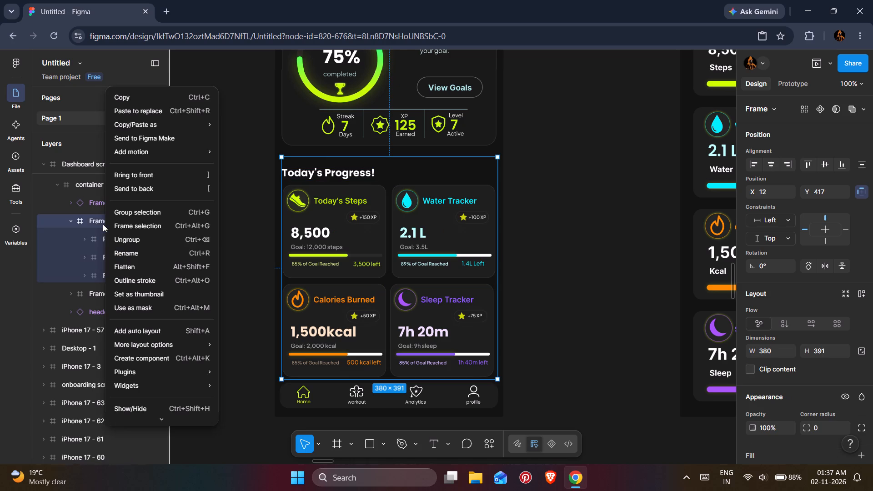
{"action": "left_click", "coordinate": [125, 238]}
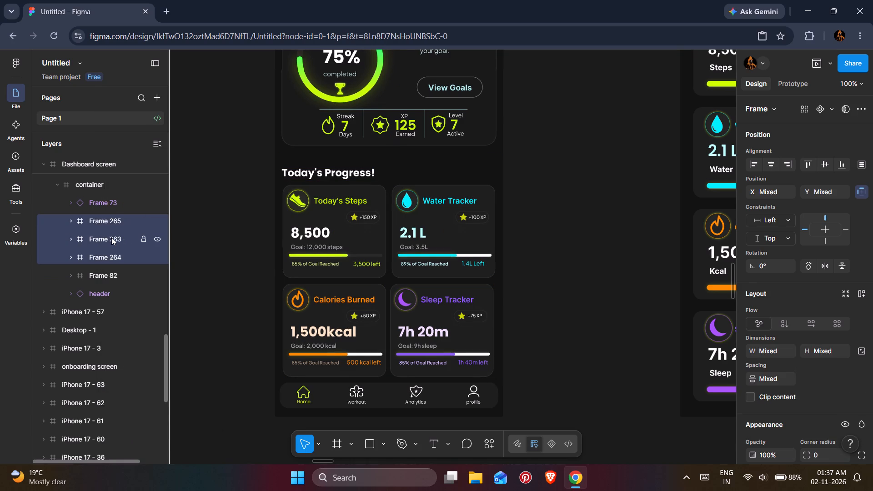
Wrap Frame 265, Frame 263 and Frame 264 together in a new frame inside the Dashboard container.
{"action": "right_click", "coordinate": [103, 234]}
{"action": "left_click", "coordinate": [130, 226]}
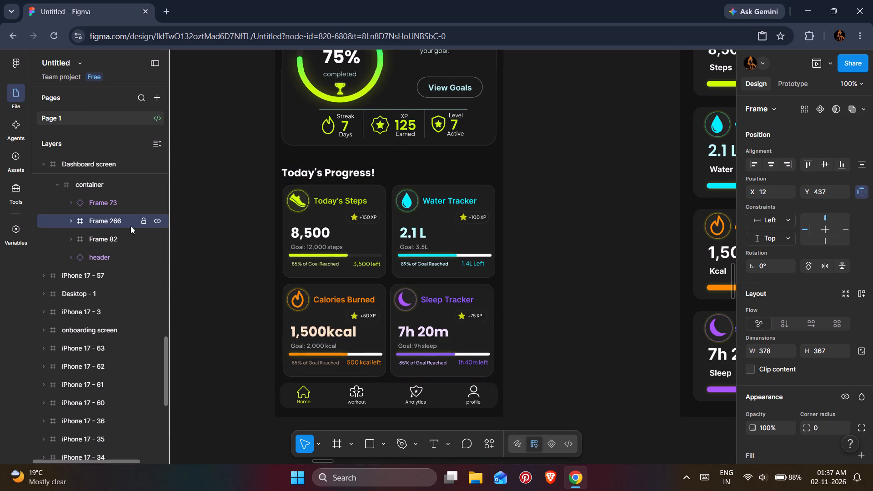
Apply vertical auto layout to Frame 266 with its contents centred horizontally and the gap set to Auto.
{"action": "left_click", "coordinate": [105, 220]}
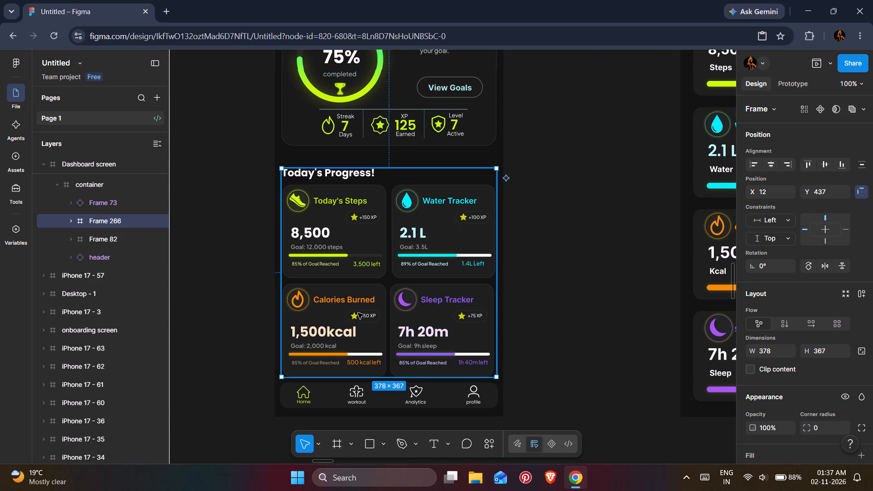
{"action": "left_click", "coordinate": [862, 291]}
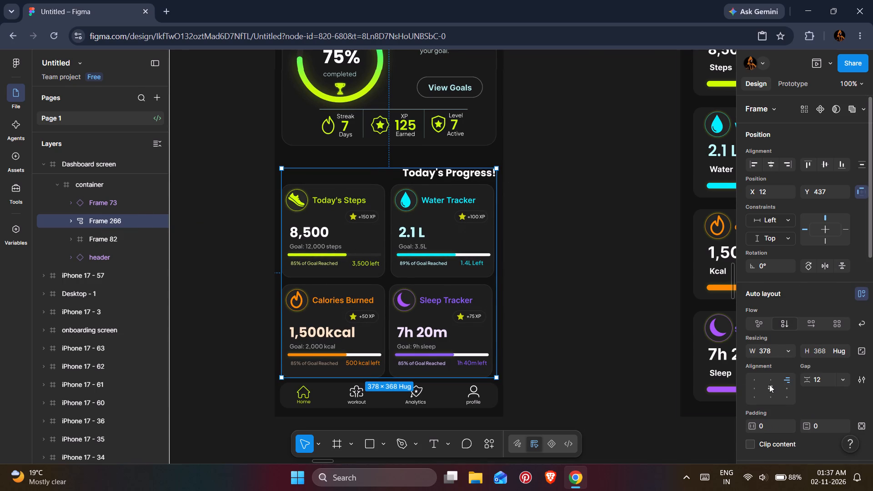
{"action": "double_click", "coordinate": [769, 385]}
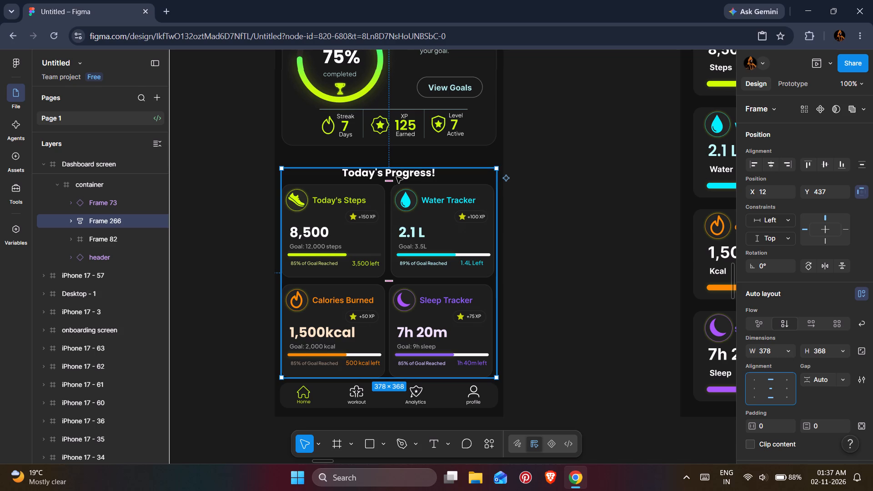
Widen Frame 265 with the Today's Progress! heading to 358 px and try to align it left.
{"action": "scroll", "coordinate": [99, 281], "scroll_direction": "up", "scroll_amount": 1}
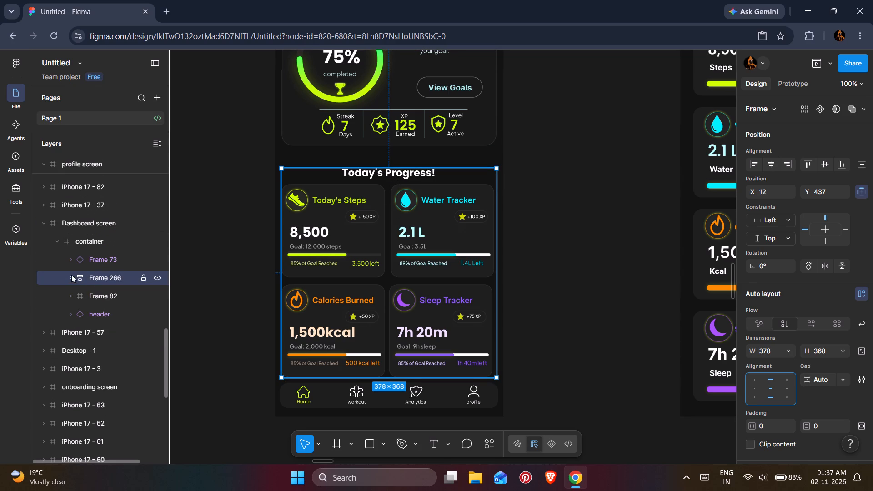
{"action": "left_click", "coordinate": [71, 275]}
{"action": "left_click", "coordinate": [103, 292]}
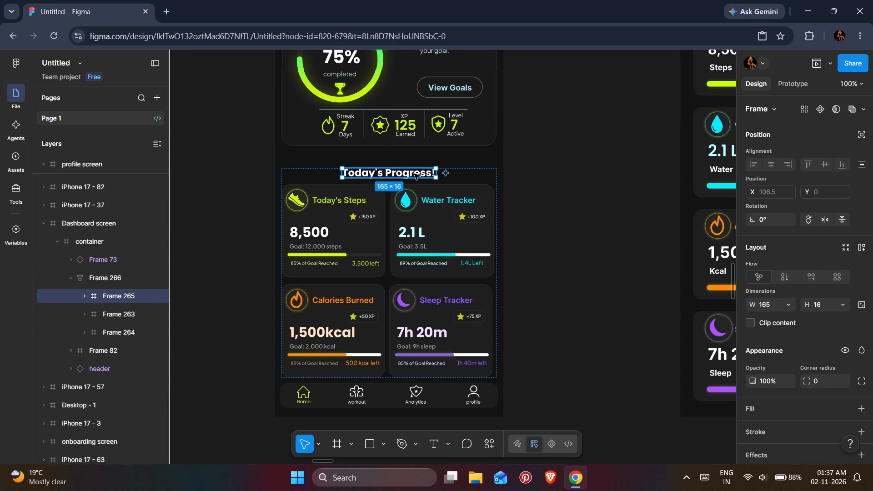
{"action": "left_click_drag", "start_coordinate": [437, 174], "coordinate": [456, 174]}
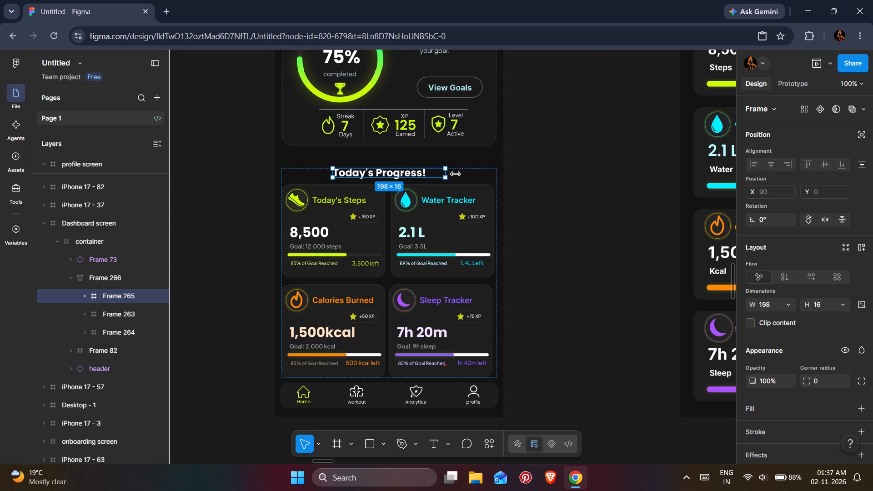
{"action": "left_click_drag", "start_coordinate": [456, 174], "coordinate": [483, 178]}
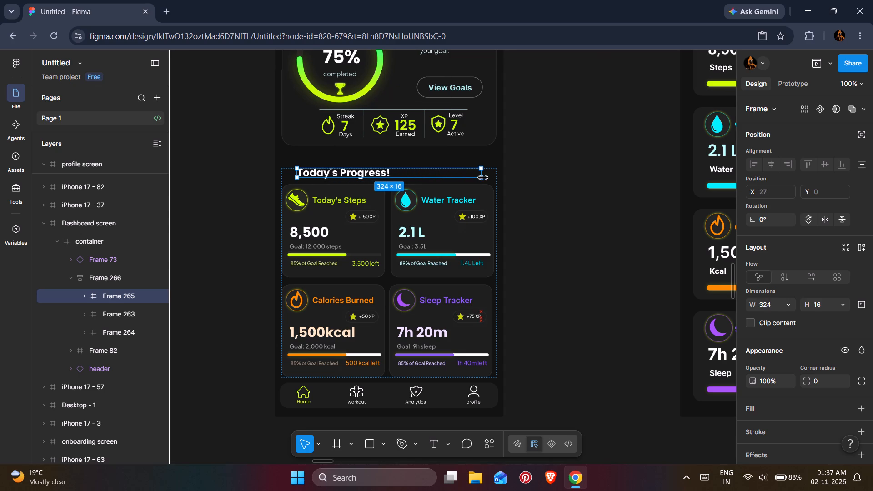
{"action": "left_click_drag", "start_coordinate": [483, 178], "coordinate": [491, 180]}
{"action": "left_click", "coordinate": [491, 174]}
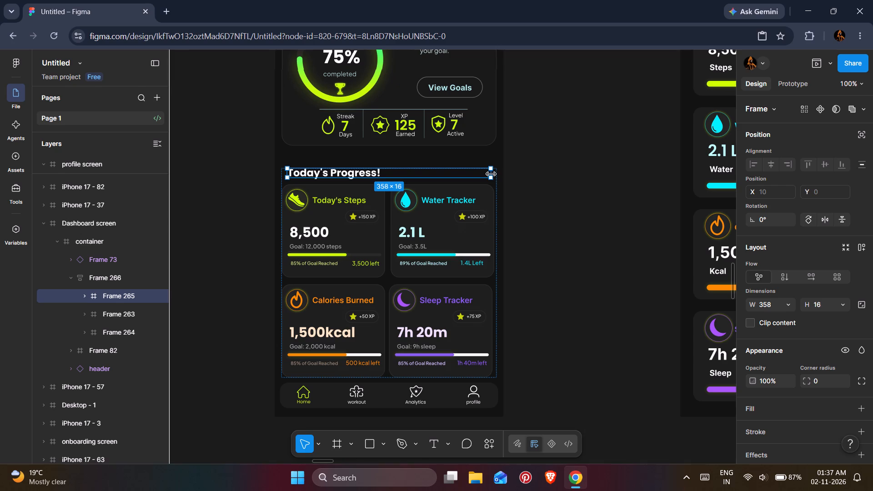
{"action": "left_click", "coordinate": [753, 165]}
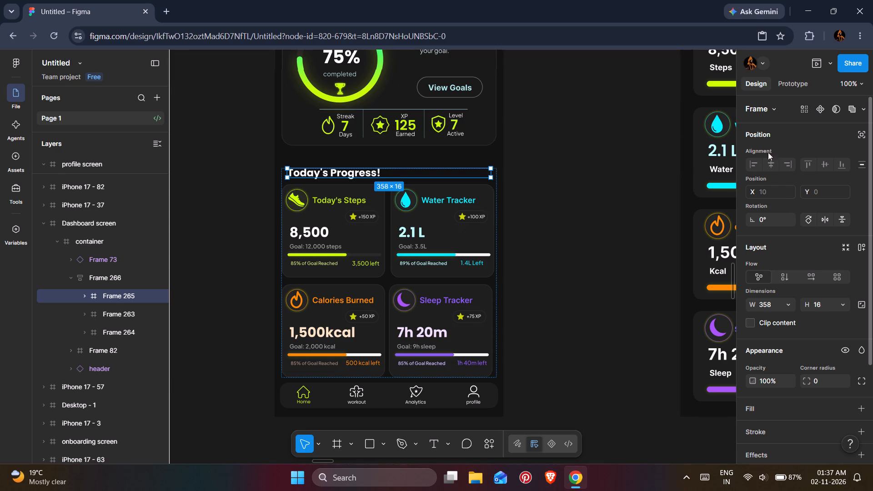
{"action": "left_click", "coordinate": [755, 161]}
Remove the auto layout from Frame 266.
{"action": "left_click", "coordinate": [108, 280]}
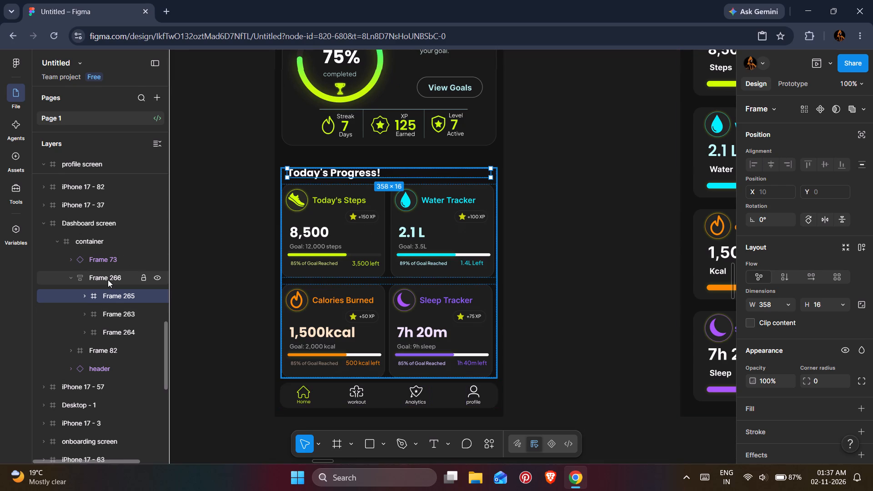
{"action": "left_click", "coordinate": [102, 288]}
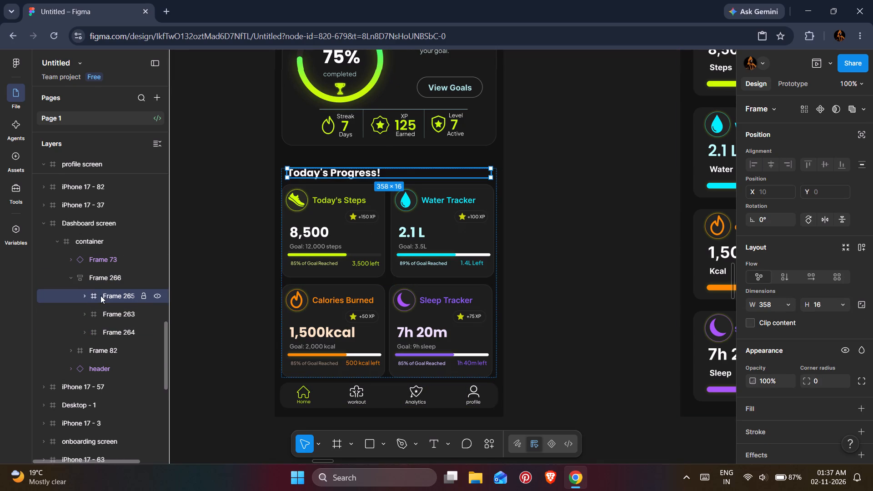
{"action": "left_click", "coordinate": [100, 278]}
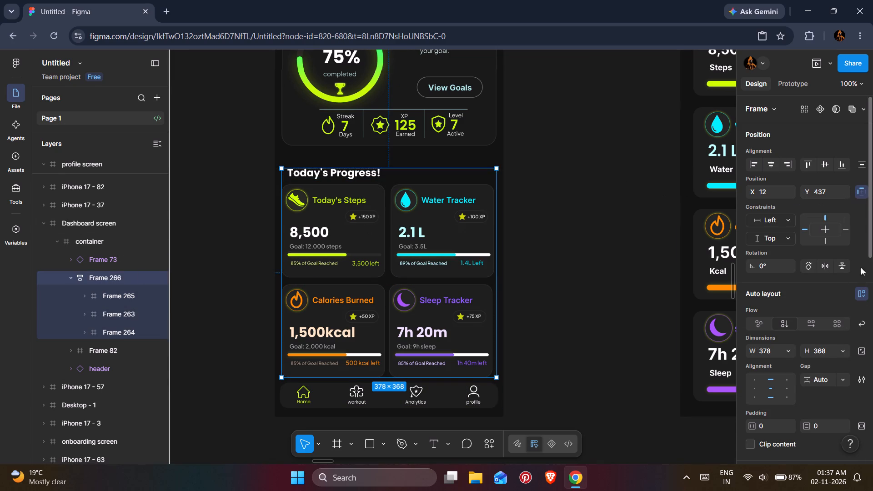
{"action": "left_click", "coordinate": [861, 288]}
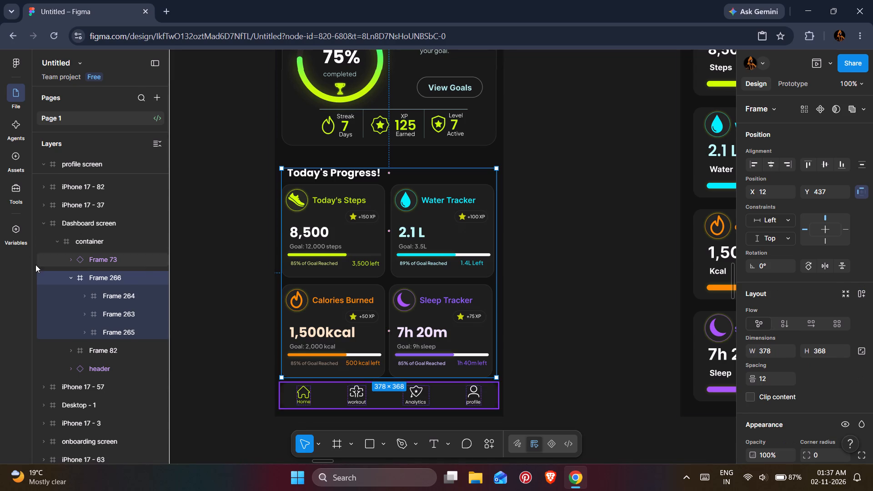
Align Frame 265 with the Today's Progress! heading to the left edge of Frame 266, at X 0.
{"action": "left_click", "coordinate": [105, 295]}
{"action": "left_click", "coordinate": [334, 176]}
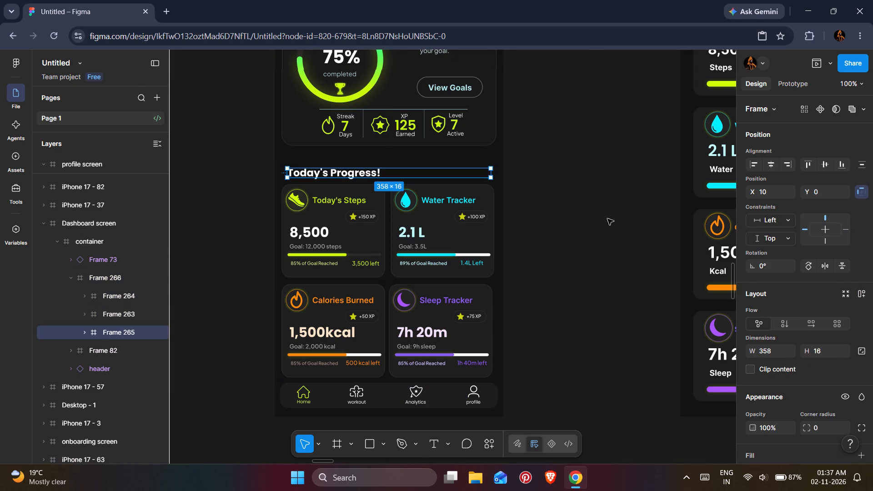
{"action": "left_click", "coordinate": [755, 164]}
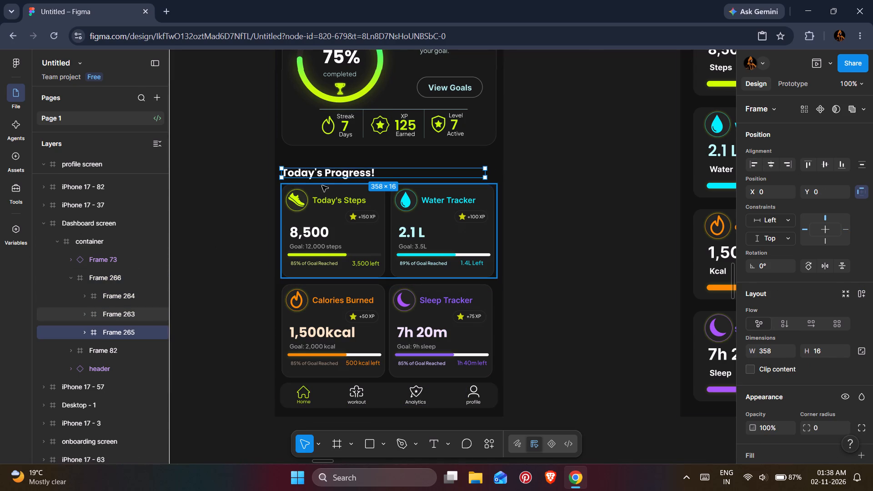
Apply horizontal auto layout to Frame 265 so that it hugs the Today's Progress! heading.
{"action": "scroll", "coordinate": [774, 217], "scroll_direction": "up", "scroll_amount": 1}
{"action": "scroll", "coordinate": [774, 217], "scroll_direction": "down", "scroll_amount": 1}
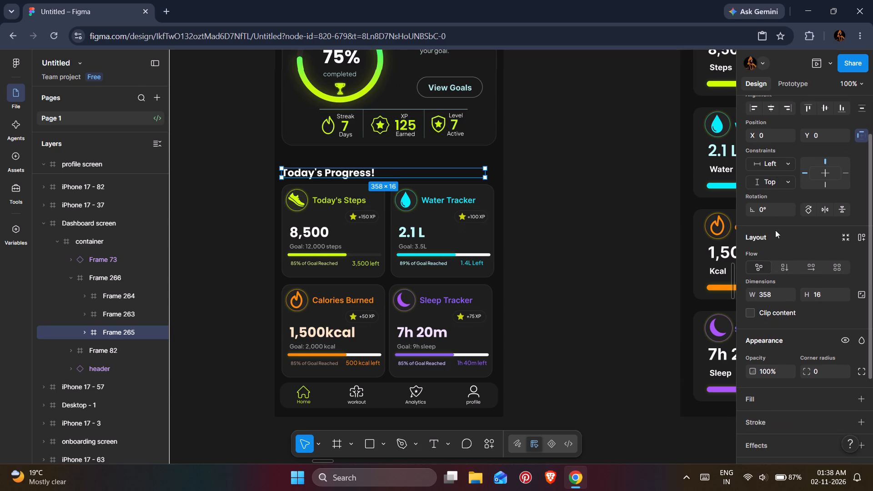
{"action": "left_click", "coordinate": [811, 269]}
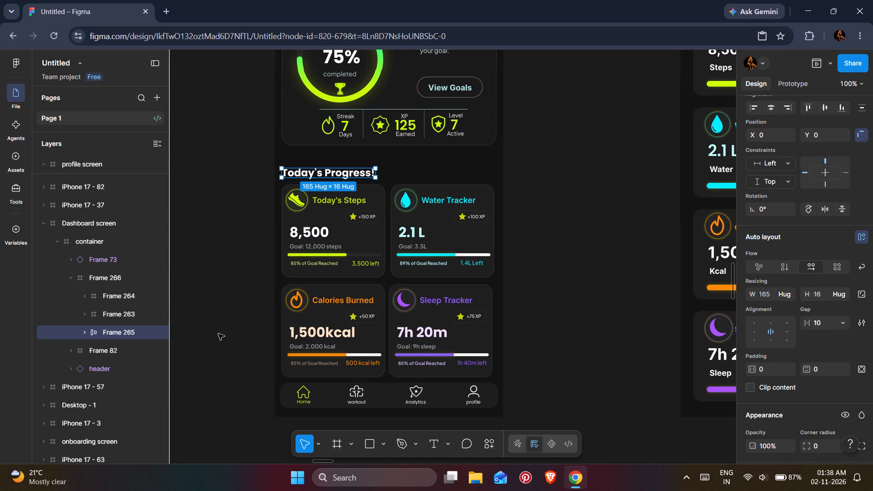
Apply vertical auto layout to Frame 266, stacking the heading and card rows with a gap of 12.
{"action": "left_click", "coordinate": [101, 274]}
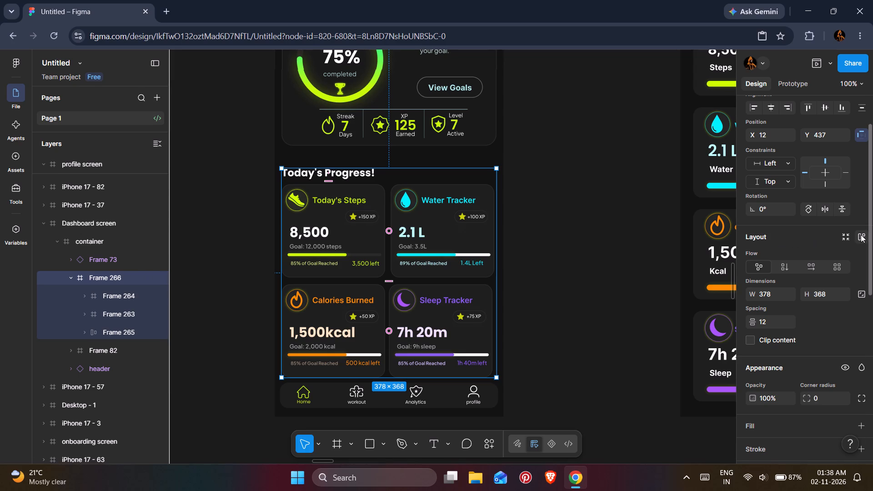
{"action": "left_click", "coordinate": [861, 235]}
Set the gap of Frame 265's auto layout to Auto.
{"action": "left_click", "coordinate": [97, 297]}
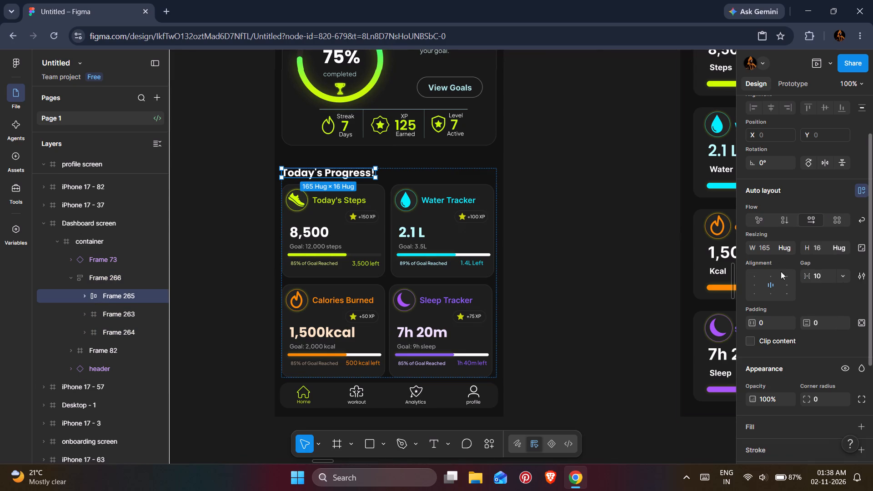
{"action": "double_click", "coordinate": [772, 283]}
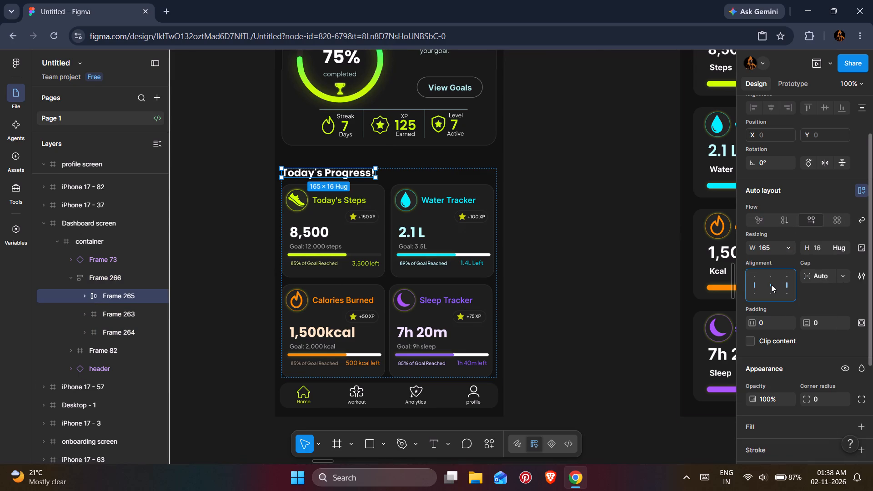
{"action": "left_click", "coordinate": [84, 295]}
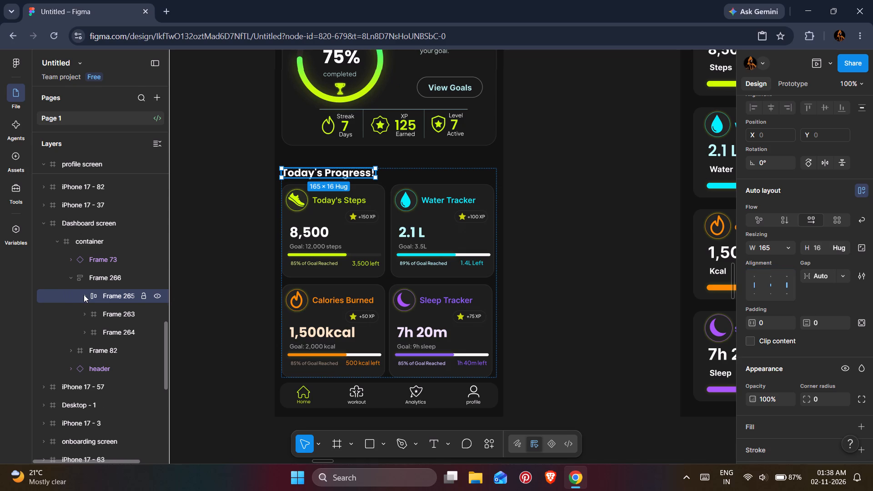
{"action": "left_click", "coordinate": [84, 295]}
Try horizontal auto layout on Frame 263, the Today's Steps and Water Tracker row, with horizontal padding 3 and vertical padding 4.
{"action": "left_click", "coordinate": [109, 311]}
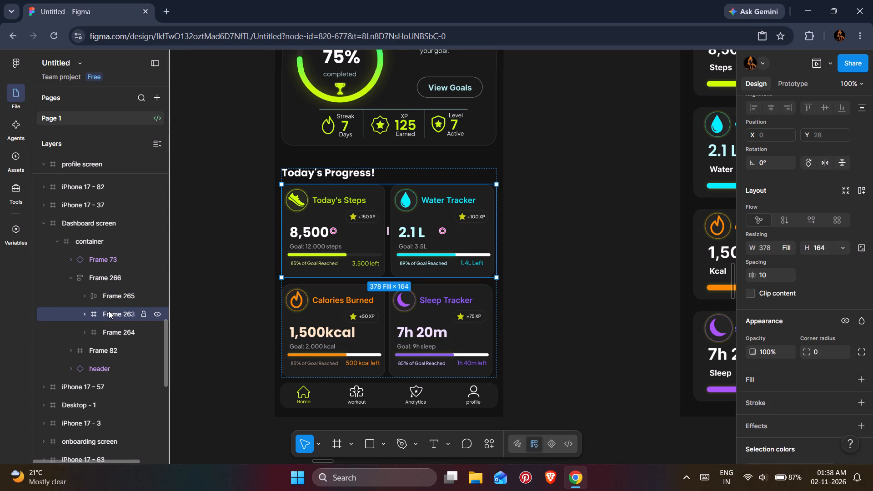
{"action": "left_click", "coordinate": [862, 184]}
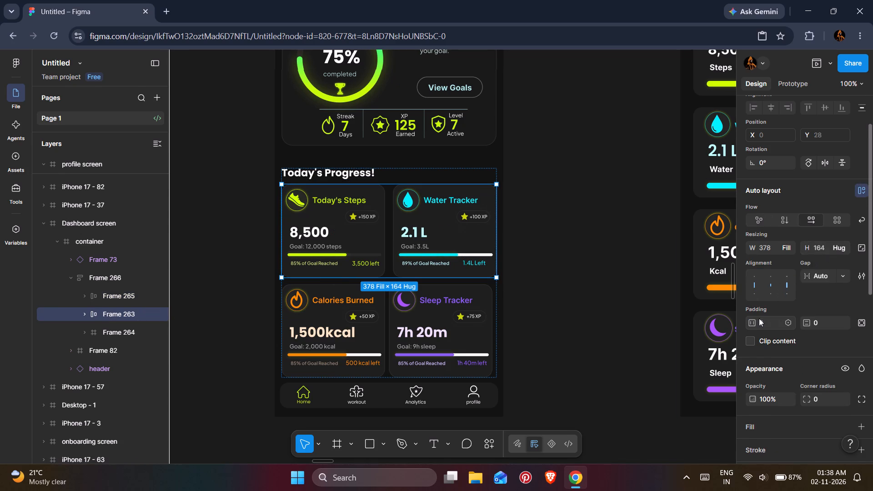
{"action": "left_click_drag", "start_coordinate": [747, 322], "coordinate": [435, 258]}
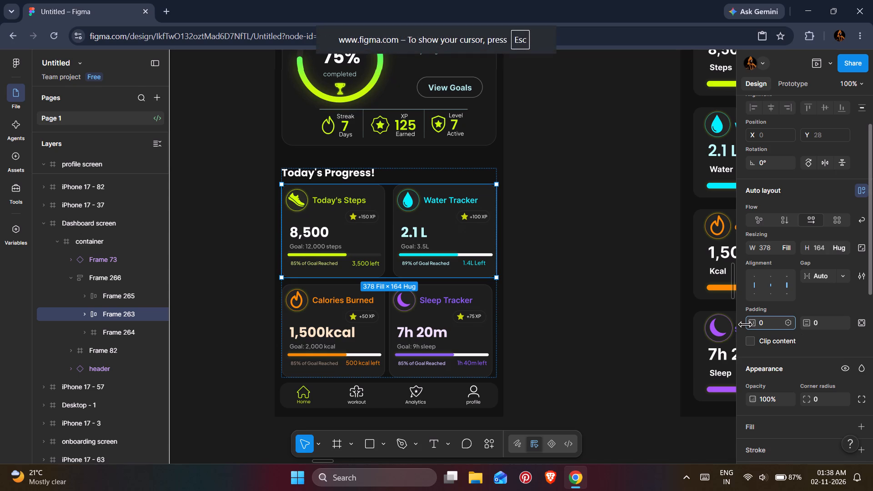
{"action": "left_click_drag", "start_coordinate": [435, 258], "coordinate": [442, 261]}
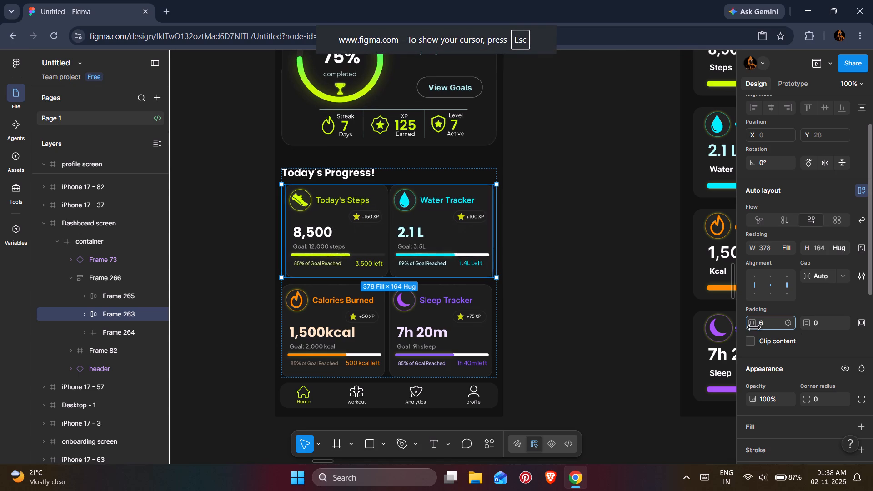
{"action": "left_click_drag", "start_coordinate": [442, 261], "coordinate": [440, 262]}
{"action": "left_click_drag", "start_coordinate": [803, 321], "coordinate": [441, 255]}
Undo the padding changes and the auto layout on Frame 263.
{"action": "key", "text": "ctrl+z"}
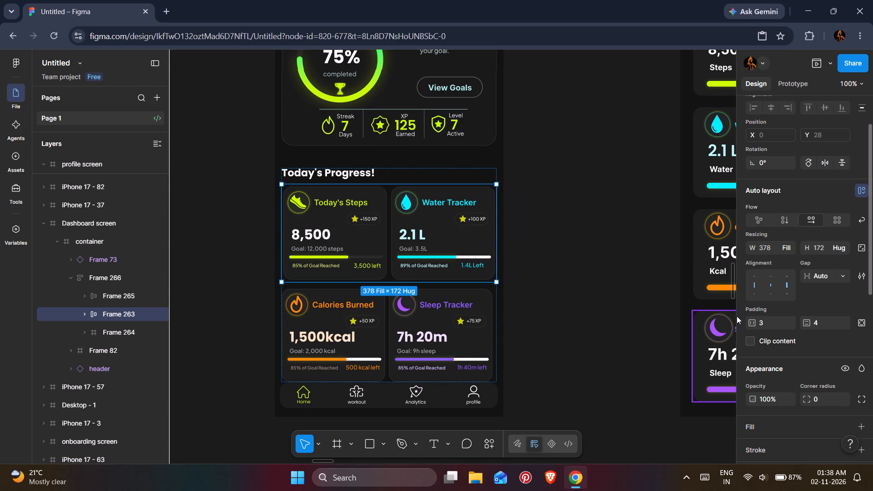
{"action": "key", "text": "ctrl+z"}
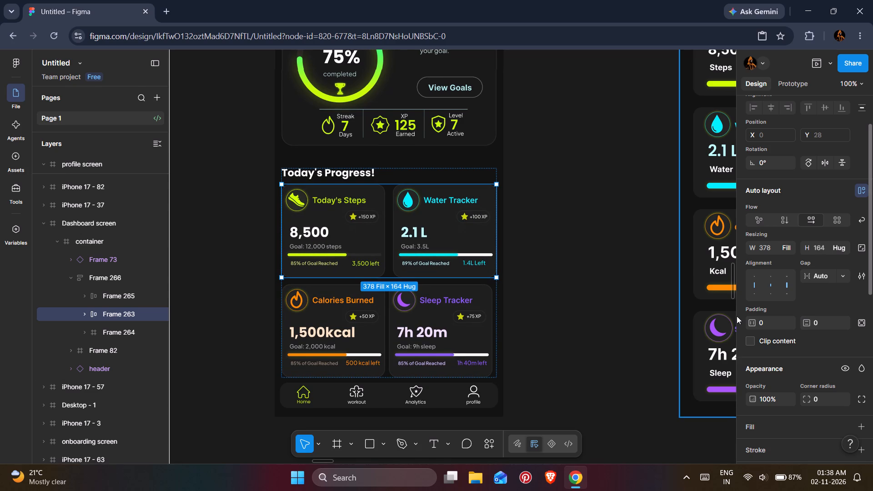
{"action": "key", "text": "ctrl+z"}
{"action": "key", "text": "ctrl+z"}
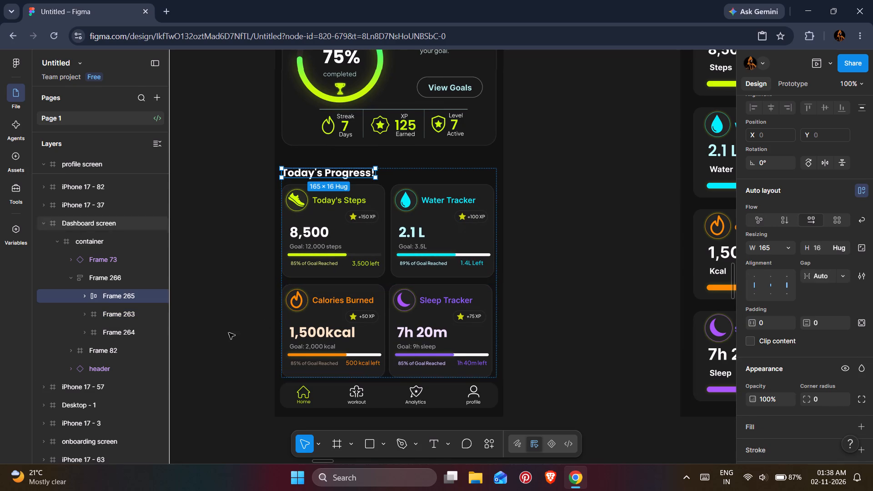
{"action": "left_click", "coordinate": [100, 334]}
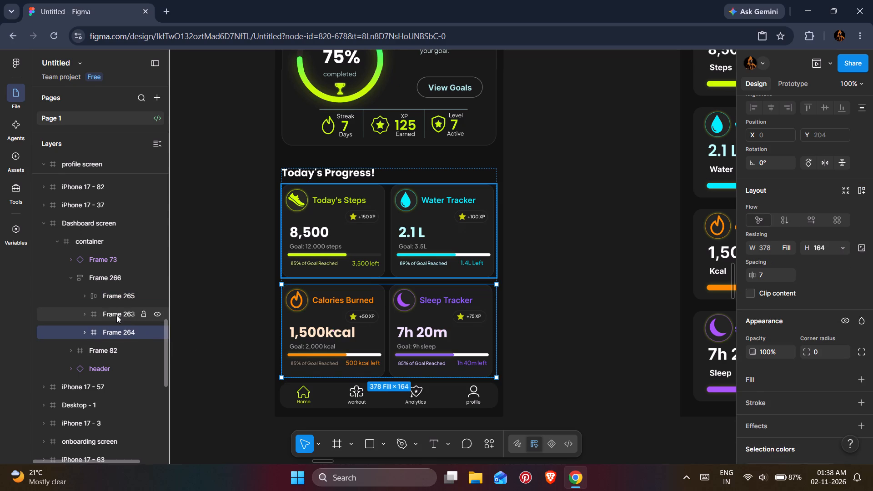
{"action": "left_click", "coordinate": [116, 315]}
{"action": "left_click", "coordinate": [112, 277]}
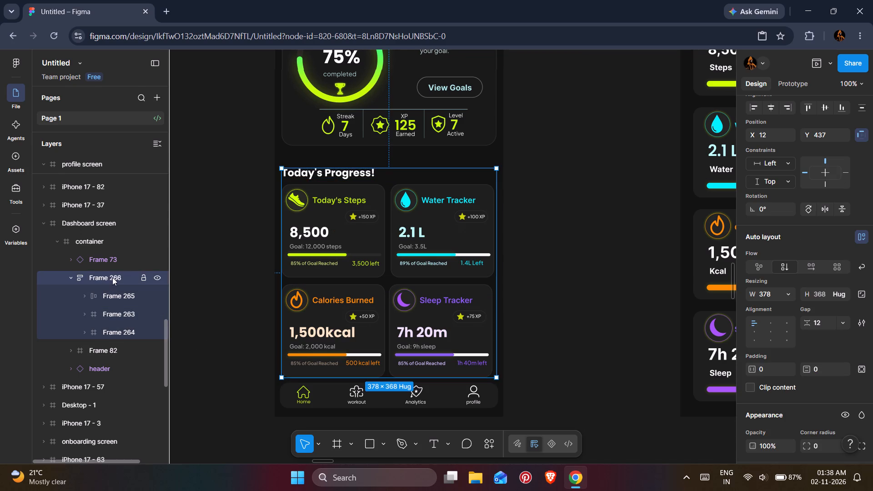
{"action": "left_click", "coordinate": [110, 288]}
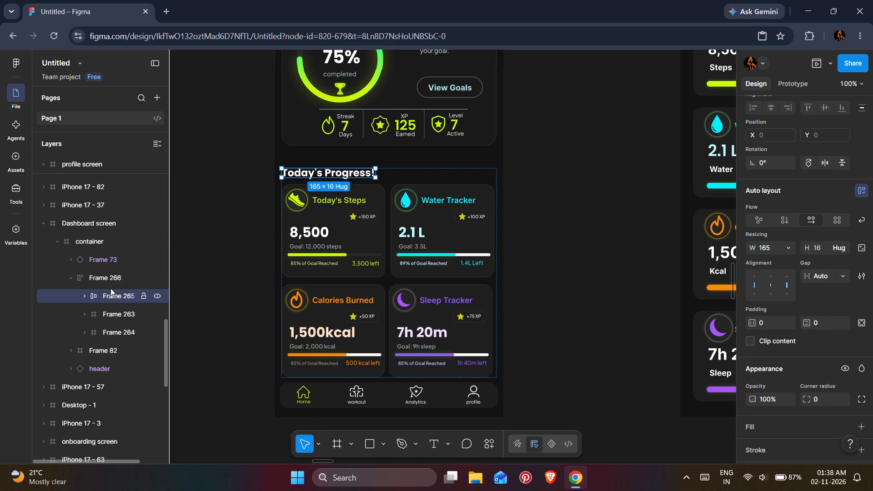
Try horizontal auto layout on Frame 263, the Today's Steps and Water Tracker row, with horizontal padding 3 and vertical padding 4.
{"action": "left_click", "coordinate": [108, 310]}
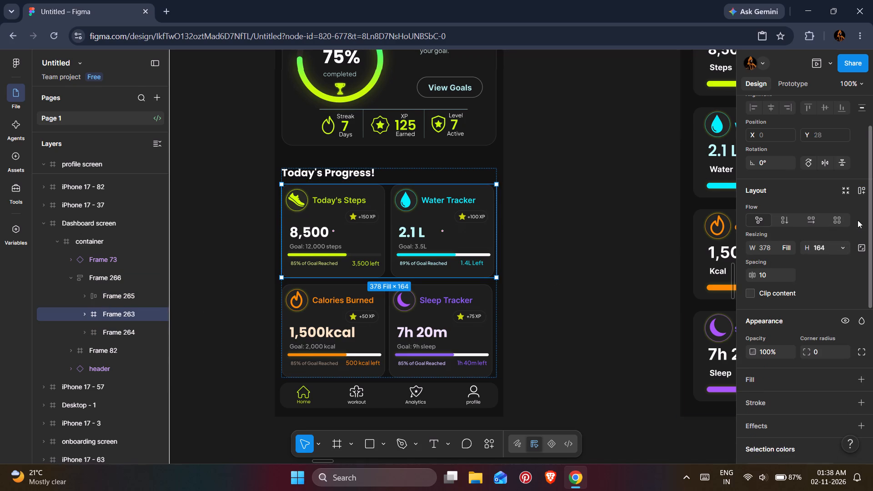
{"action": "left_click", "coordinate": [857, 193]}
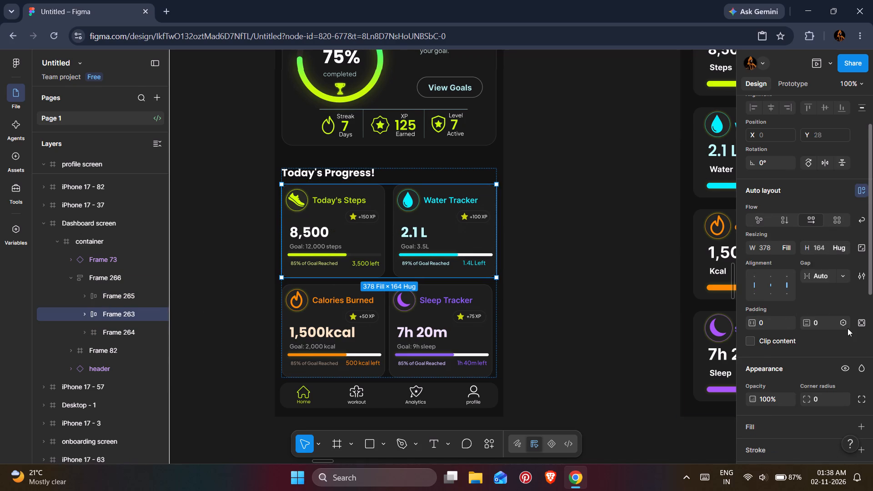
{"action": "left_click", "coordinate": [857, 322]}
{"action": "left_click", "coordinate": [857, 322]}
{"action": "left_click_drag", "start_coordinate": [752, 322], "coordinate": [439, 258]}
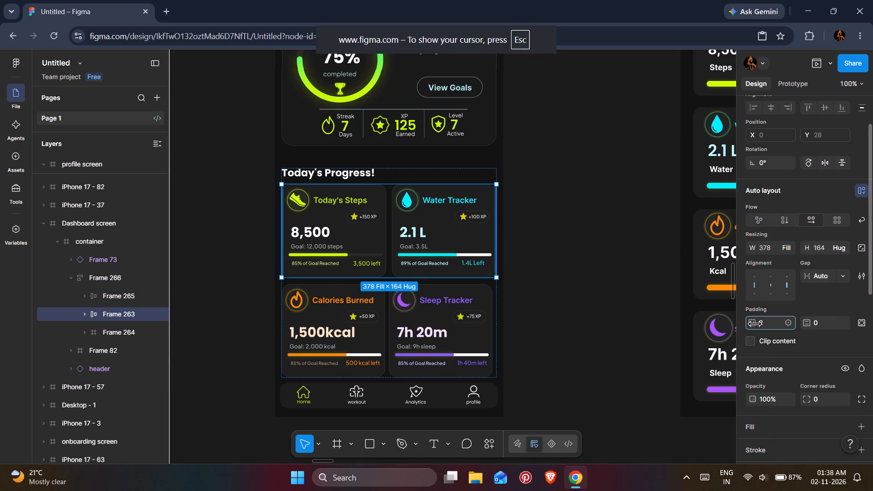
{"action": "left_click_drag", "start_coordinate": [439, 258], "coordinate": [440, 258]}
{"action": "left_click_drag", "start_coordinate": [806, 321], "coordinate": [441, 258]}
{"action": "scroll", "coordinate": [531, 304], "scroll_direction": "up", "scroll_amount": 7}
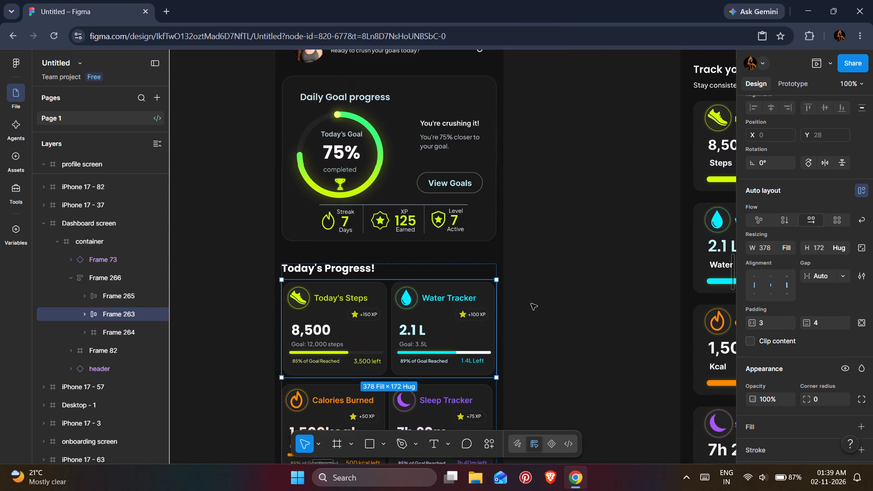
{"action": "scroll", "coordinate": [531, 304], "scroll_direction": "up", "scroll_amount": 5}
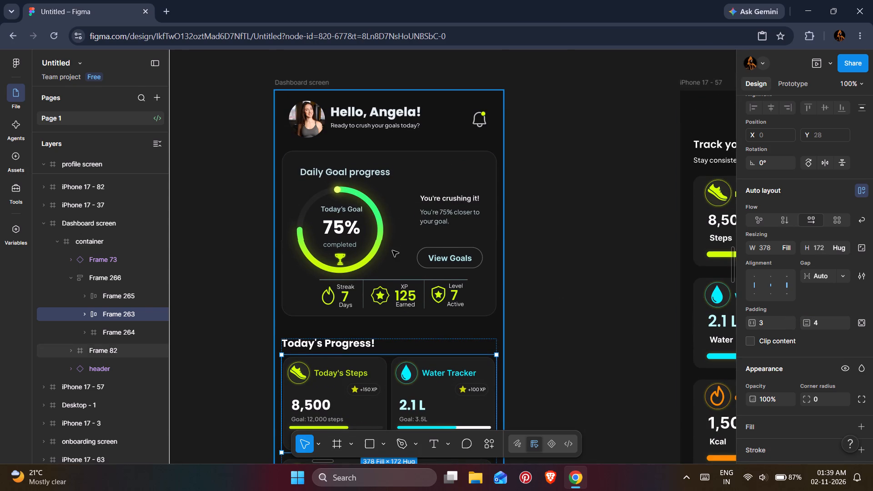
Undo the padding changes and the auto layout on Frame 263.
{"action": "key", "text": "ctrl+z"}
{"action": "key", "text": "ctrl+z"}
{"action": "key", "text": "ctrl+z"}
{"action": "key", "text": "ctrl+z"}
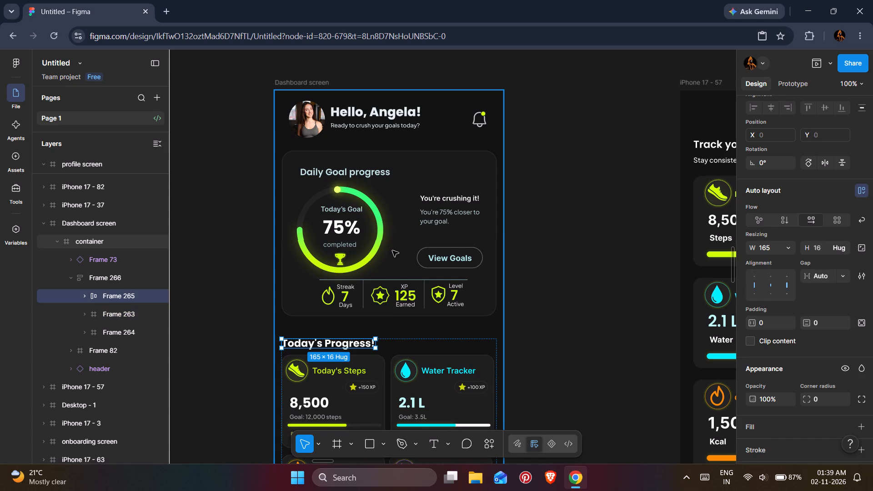
Move the Daily Goal progress card, Frame 82, down on the Dashboard screen to Y 112.95.
{"action": "scroll", "coordinate": [392, 251], "scroll_direction": "down", "scroll_amount": 2}
{"action": "left_click", "coordinate": [554, 230]}
{"action": "scroll", "coordinate": [554, 230], "scroll_direction": "down", "scroll_amount": 8}
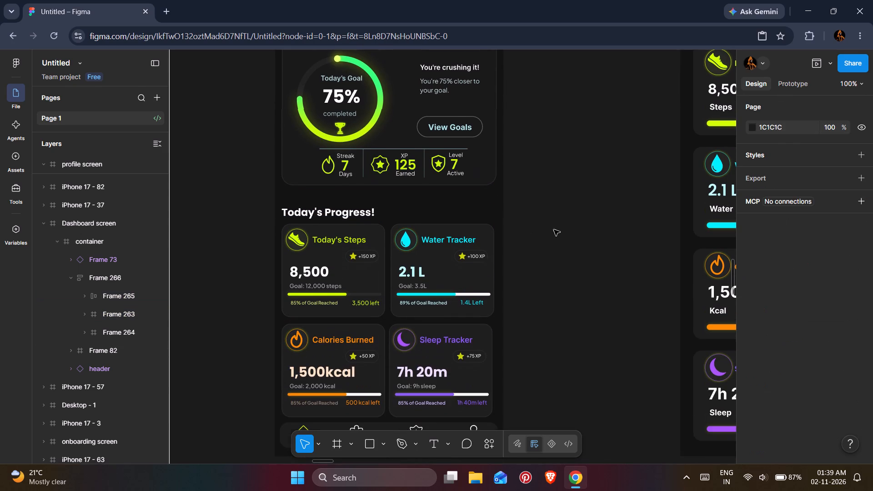
{"action": "scroll", "coordinate": [440, 296], "scroll_direction": "up", "scroll_amount": 5}
{"action": "double_click", "coordinate": [416, 211]}
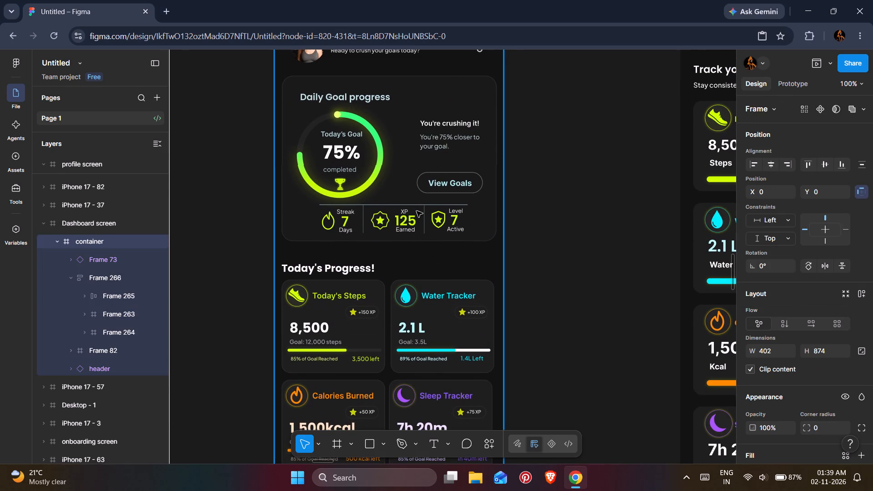
{"action": "double_click", "coordinate": [416, 211]}
{"action": "key", "text": "Down"}
{"action": "key", "text": "Down"}
{"action": "key", "text": "Down"}
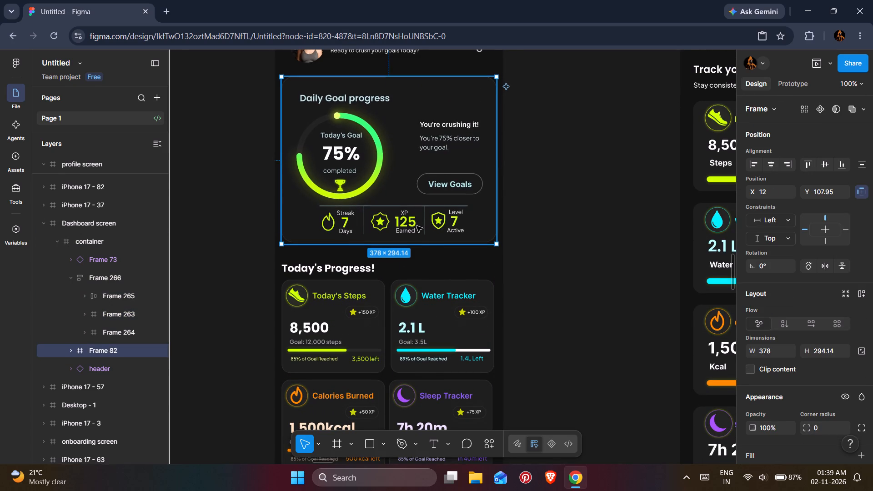
{"action": "key", "text": "Down"}
{"action": "key", "text": "Down"}
{"action": "scroll", "coordinate": [413, 230], "scroll_direction": "up", "scroll_amount": 7}
{"action": "key", "text": "Down"}
{"action": "key", "text": "Down"}
Nudge the Dashboard screen's header with the greeting and bell down by 5 px.
{"action": "left_click", "coordinate": [386, 135]}
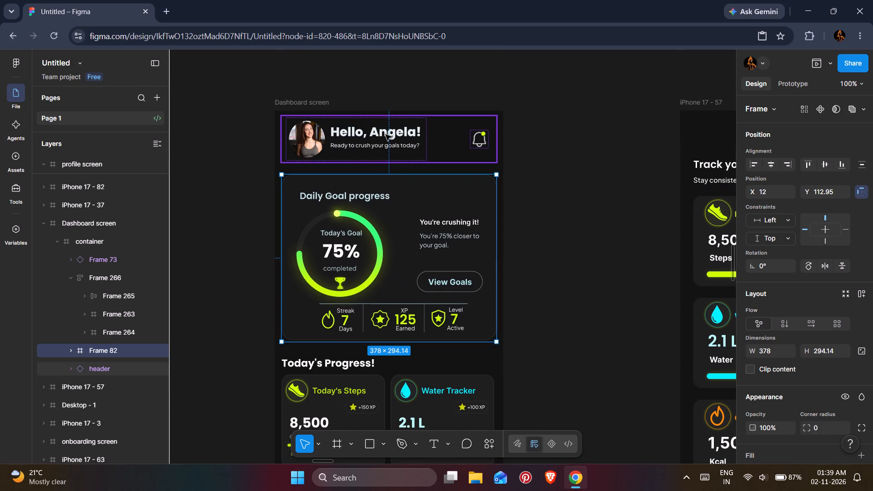
{"action": "key", "text": "Down"}
{"action": "key", "text": "Down"}
{"action": "key", "text": "Down"}
{"action": "key", "text": "Down"}
{"action": "key", "text": "Down"}
Move the header and the Daily Goal progress card down together by 17 px, bringing the header to Y 32.
{"action": "left_click", "coordinate": [381, 202]}
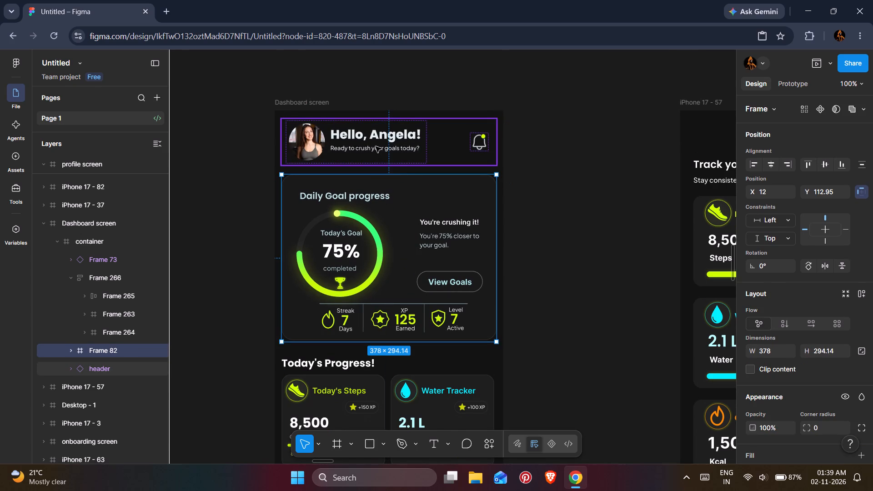
{"action": "left_click", "coordinate": [376, 146], "text": "shift"}
{"action": "key", "text": "Down"}
{"action": "key", "text": "Down"}
{"action": "key", "text": "Down"}
{"action": "key", "text": "Down"}
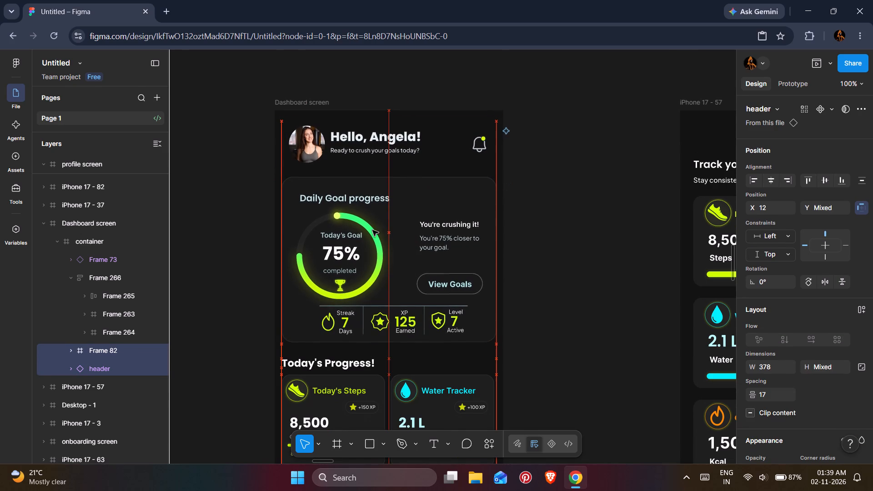
{"action": "key", "text": "Down"}
{"action": "key", "text": "Down"}
{"action": "key", "text": "Down"}
{"action": "key", "text": "Down"}
{"action": "key", "text": "Down"}
{"action": "key", "text": "Down"}
{"action": "key", "text": "Down"}
{"action": "key", "text": "Down"}
{"action": "key", "text": "Down"}
{"action": "key", "text": "Down"}
{"action": "key", "text": "Down"}
{"action": "key", "text": "Down"}
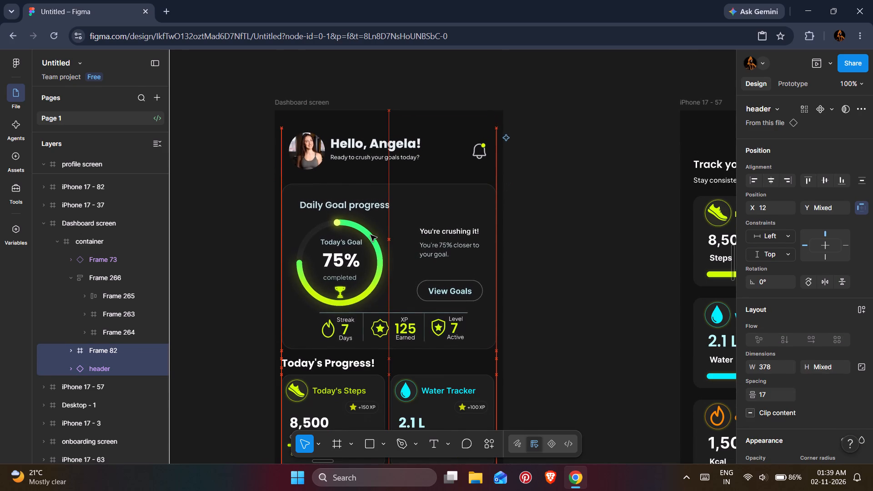
{"action": "key", "text": "Down"}
{"action": "scroll", "coordinate": [371, 235], "scroll_direction": "up", "scroll_amount": 5}
{"action": "double_click", "coordinate": [361, 213]}
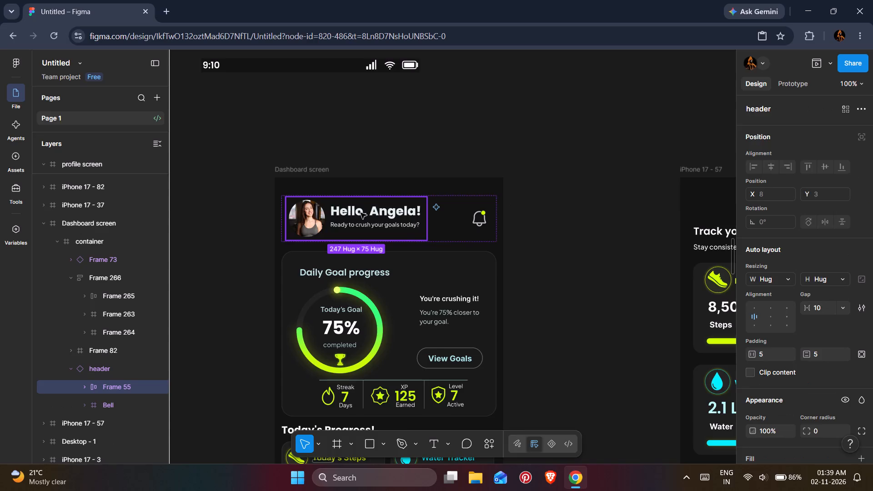
{"action": "left_click", "coordinate": [450, 228]}
Place the loose 9:10 status bar, Frame 233, inside the Dashboard screen above the header at X 12, Y 10.
{"action": "scroll", "coordinate": [349, 211], "scroll_direction": "up", "scroll_amount": 3}
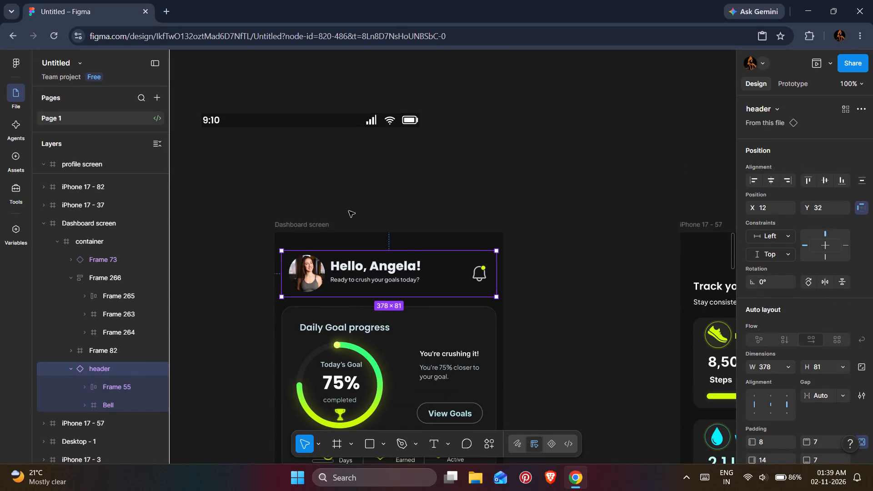
{"action": "scroll", "coordinate": [349, 211], "scroll_direction": "up", "scroll_amount": 1}
{"action": "left_click", "coordinate": [317, 118]}
{"action": "left_click_drag", "start_coordinate": [316, 124], "coordinate": [335, 196]}
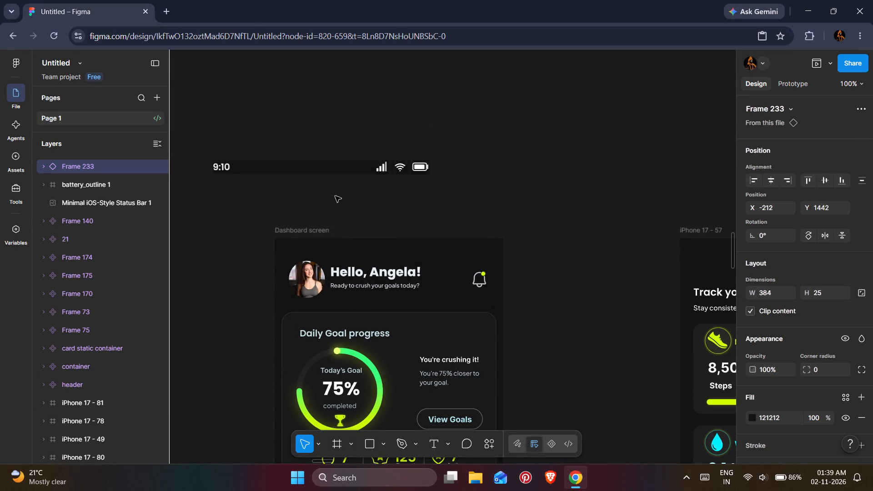
{"action": "left_click_drag", "start_coordinate": [335, 196], "coordinate": [390, 248]}
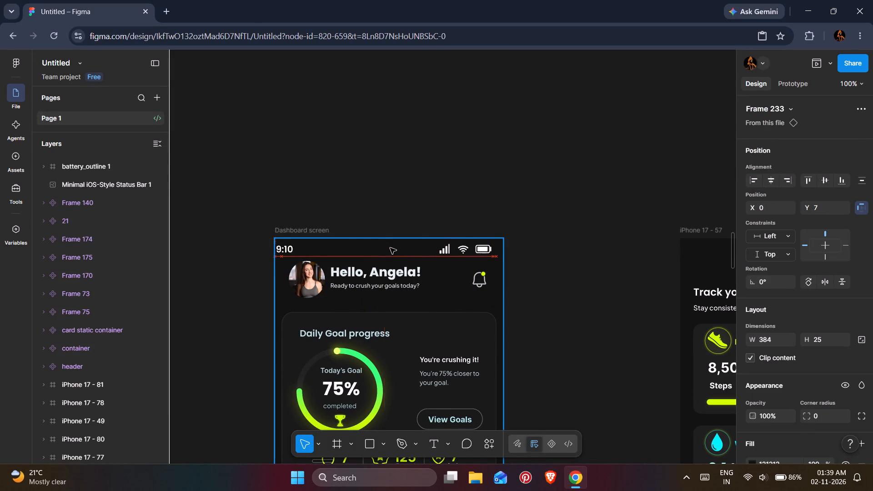
{"action": "left_click_drag", "start_coordinate": [390, 248], "coordinate": [397, 248]}
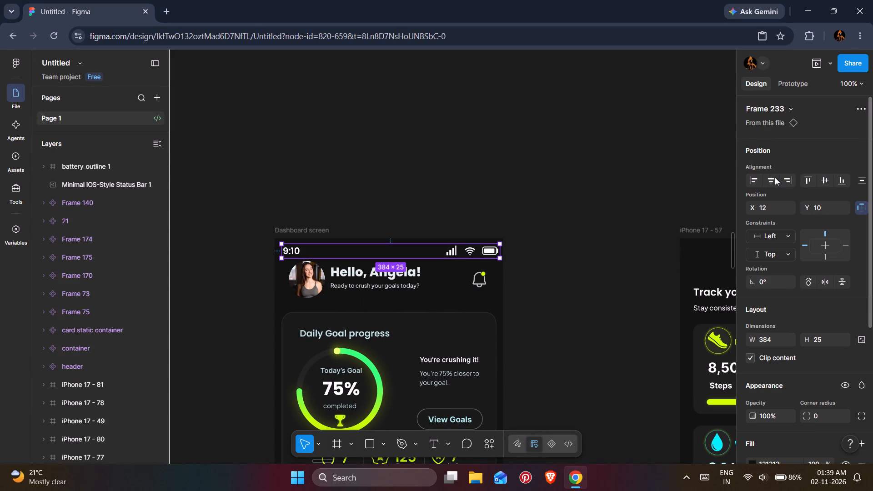
Center the status bar horizontally on the Dashboard screen and set both of its constraints to Center.
{"action": "left_click", "coordinate": [775, 177]}
{"action": "left_click", "coordinate": [826, 244]}
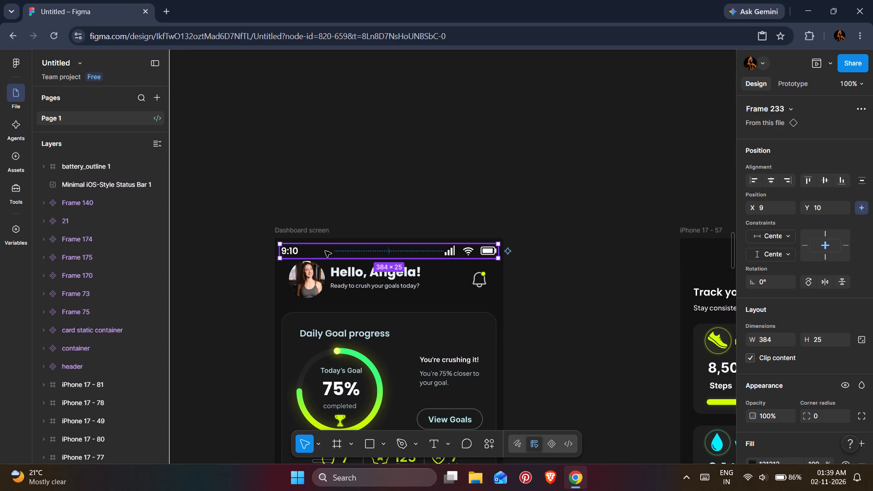
Nudge the status bar up on the Dashboard screen to Y 4.
{"action": "key", "text": "Up"}
{"action": "key", "text": "Up"}
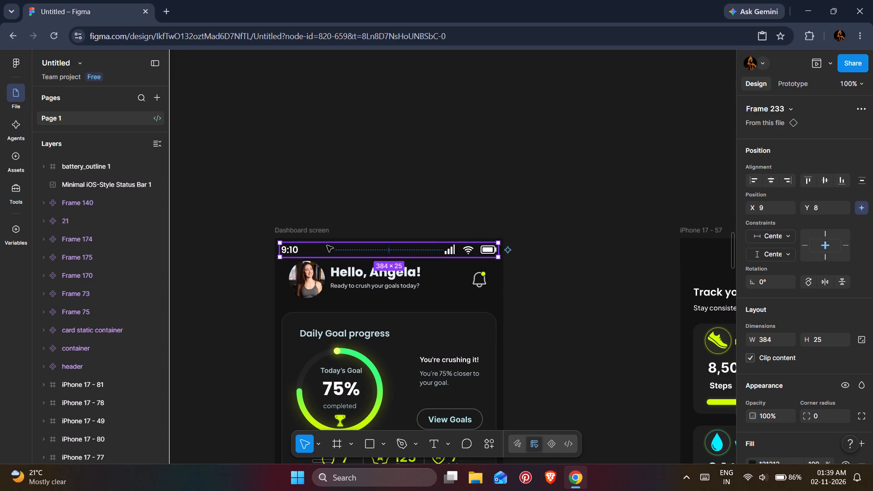
{"action": "key", "text": "Up"}
{"action": "key", "text": "Up"}
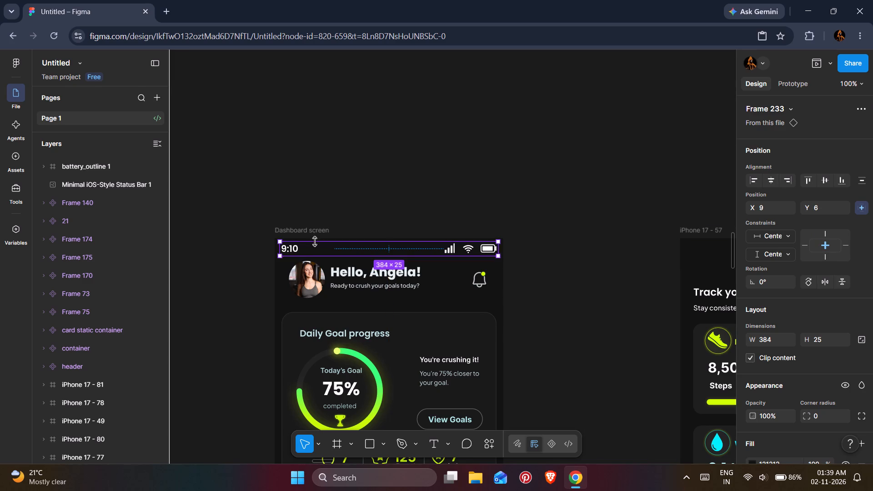
{"action": "key", "text": "Up"}
{"action": "key", "text": "Up"}
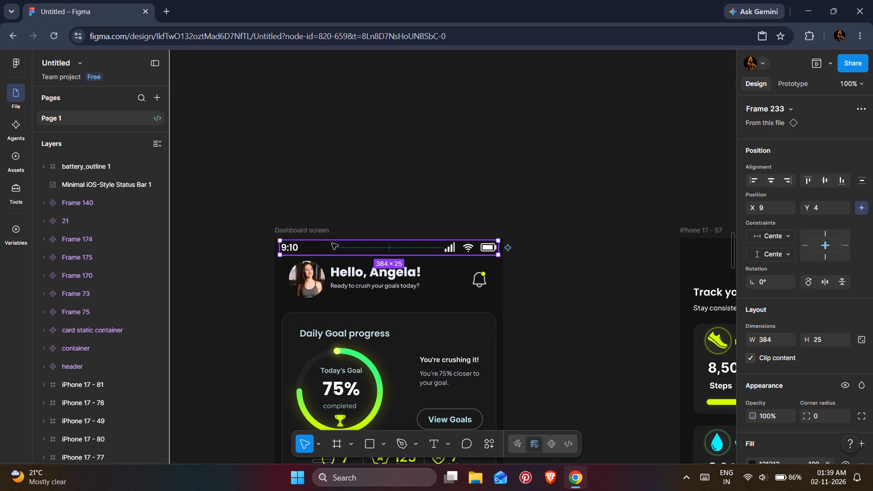
{"action": "key", "text": "Down"}
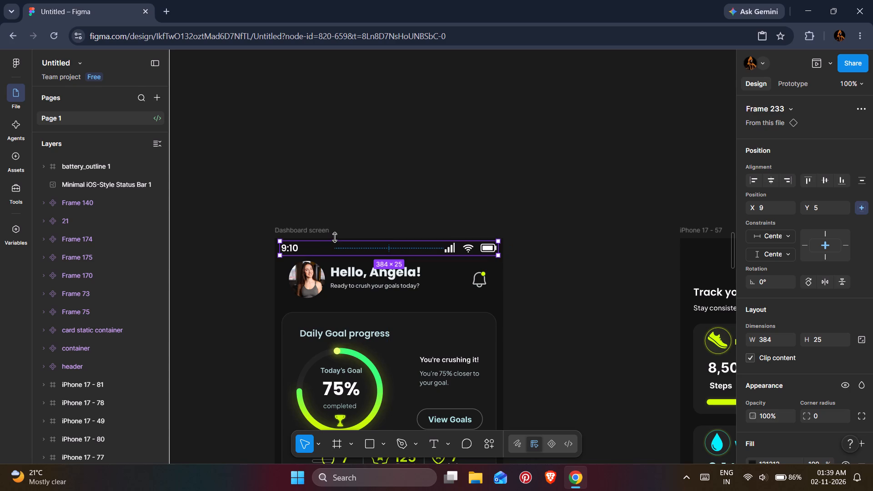
{"action": "key", "text": "Up"}
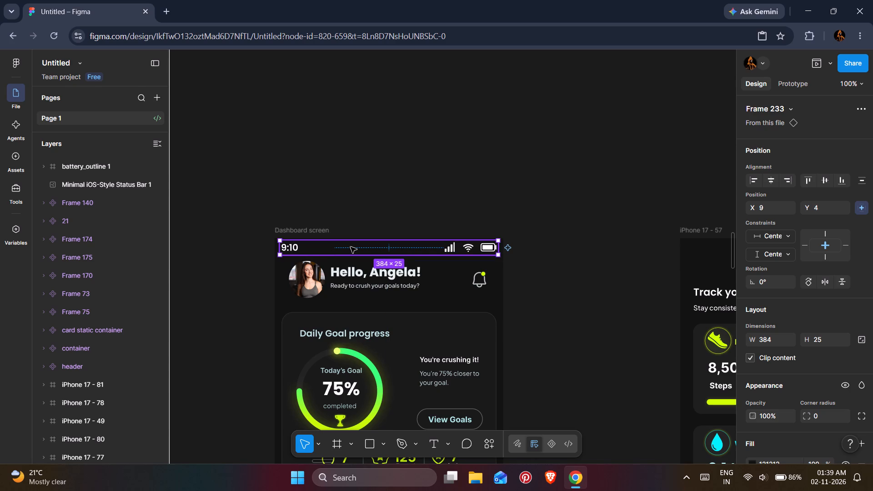
Nudge the Dashboard screen's header down to Y 34, adding space below the status bar.
{"action": "scroll", "coordinate": [353, 236], "scroll_direction": "down", "scroll_amount": 2}
{"action": "left_click", "coordinate": [331, 257]}
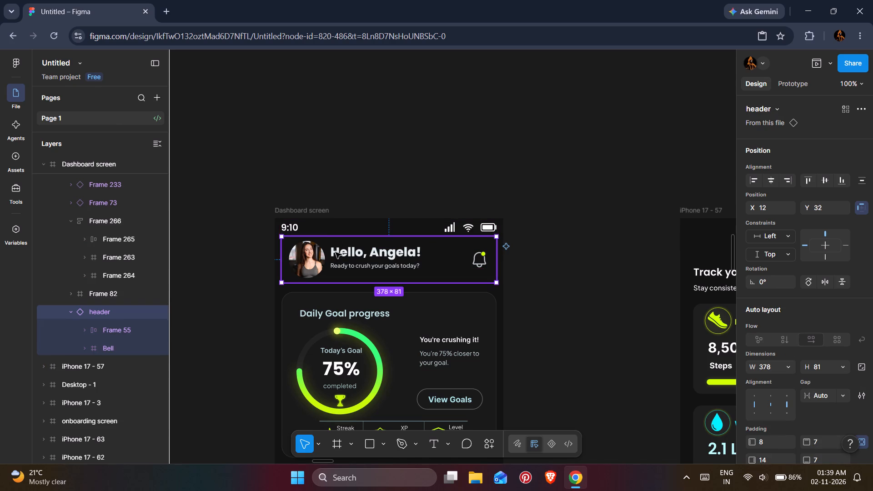
{"action": "key", "text": "Down"}
{"action": "key", "text": "Down"}
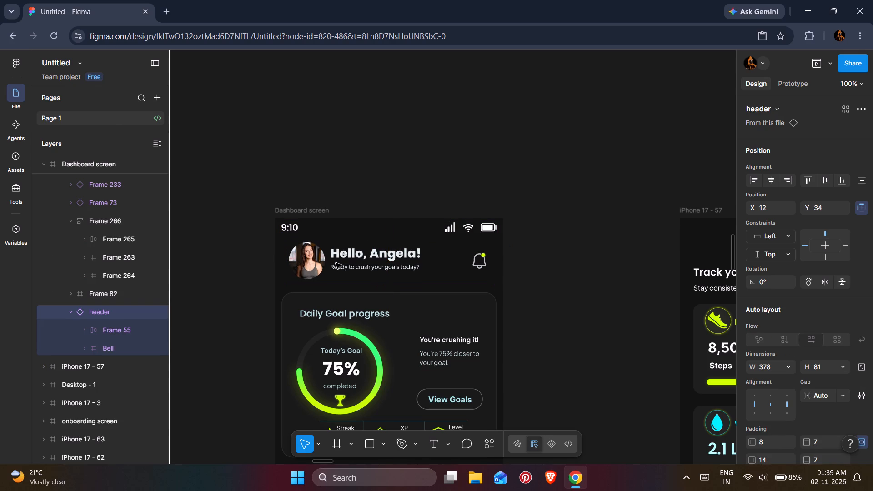
Remove auto layout from the main header component among the component masters on the canvas.
{"action": "key", "text": "ctrl+minus"}
{"action": "key", "text": "ctrl+minus"}
{"action": "key", "text": "ctrl+minus"}
{"action": "scroll", "coordinate": [334, 302], "scroll_direction": "up", "scroll_amount": 2}
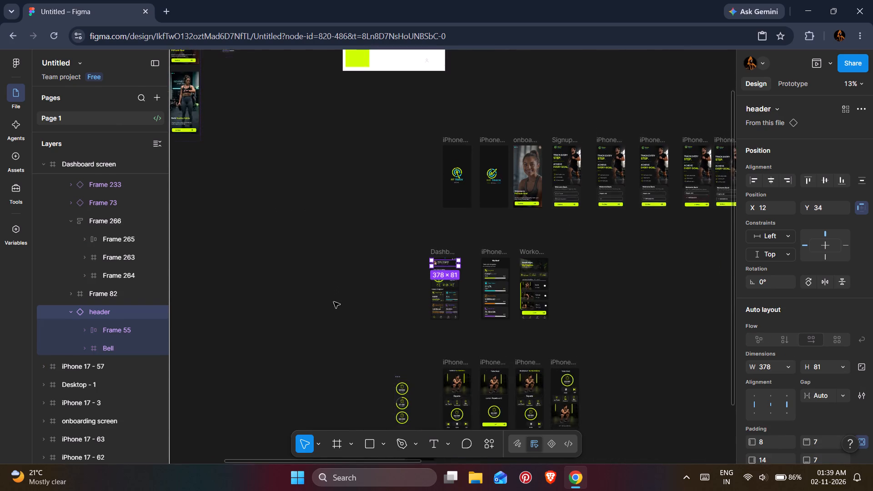
{"action": "scroll", "coordinate": [334, 302], "scroll_direction": "up", "scroll_amount": 5}
{"action": "key", "text": "ctrl+minus"}
{"action": "scroll", "coordinate": [350, 286], "scroll_direction": "down", "scroll_amount": 3}
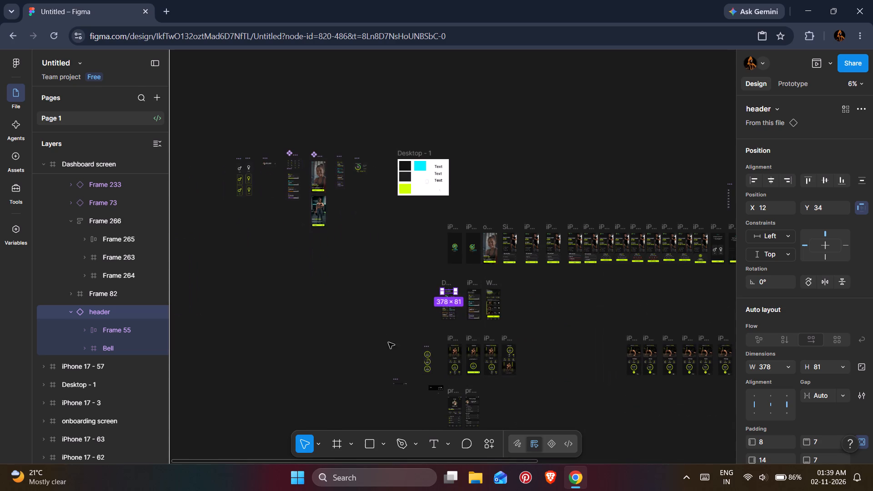
{"action": "left_click_drag", "start_coordinate": [381, 458], "coordinate": [371, 459]}
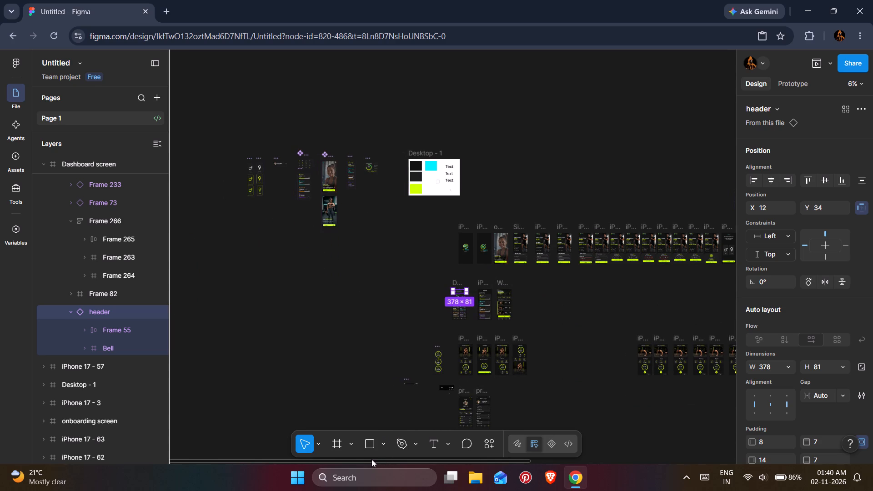
{"action": "left_click_drag", "start_coordinate": [371, 459], "coordinate": [299, 469]}
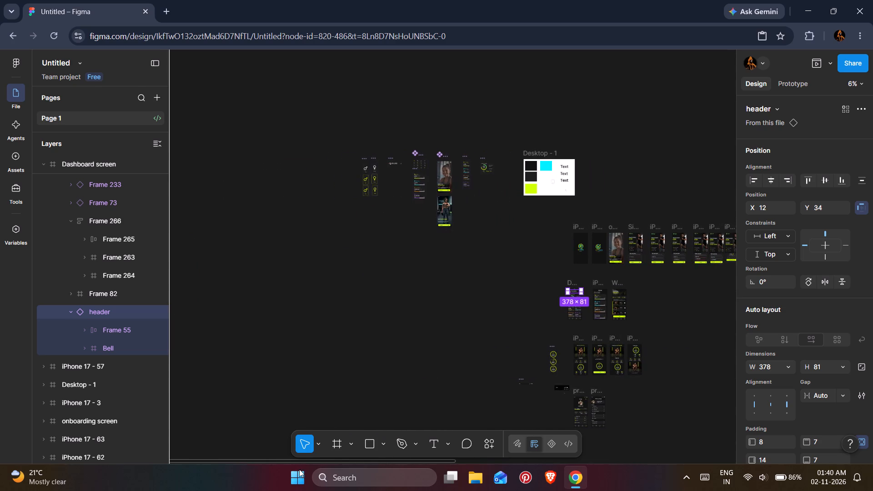
{"action": "left_click_drag", "start_coordinate": [299, 469], "coordinate": [443, 462]}
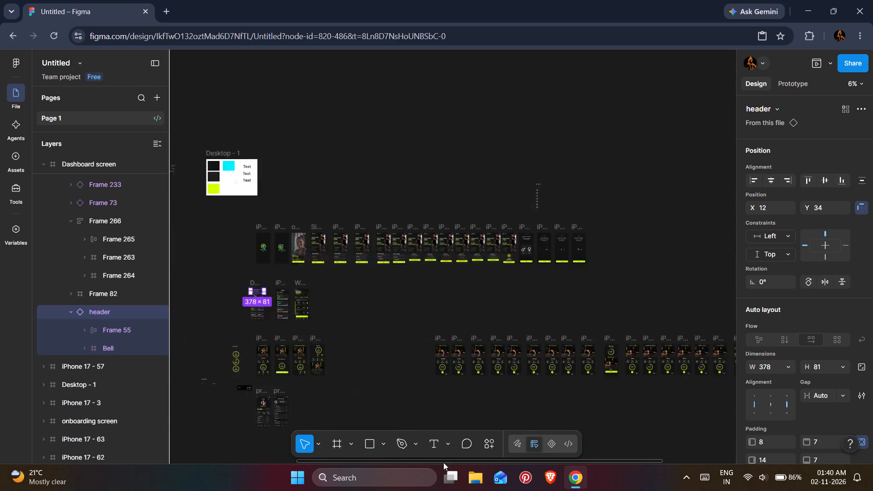
{"action": "left_click_drag", "start_coordinate": [443, 462], "coordinate": [341, 454]}
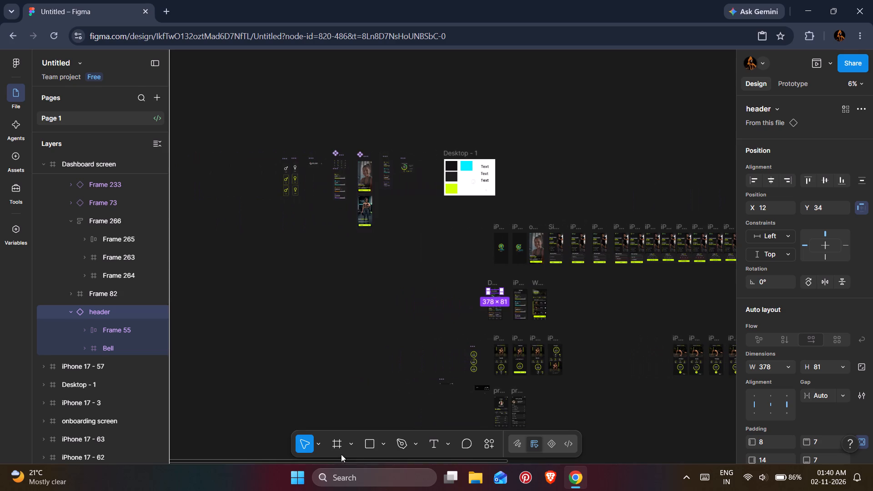
{"action": "left_click_drag", "start_coordinate": [341, 454], "coordinate": [326, 452]}
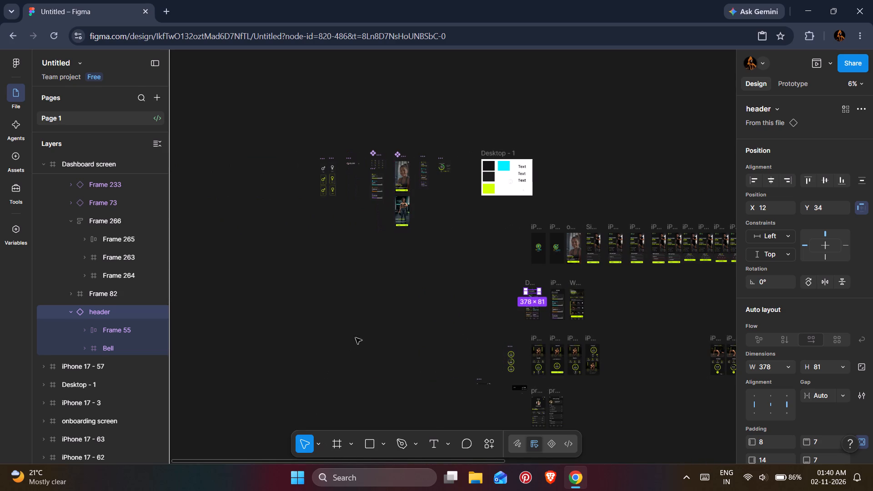
{"action": "scroll", "coordinate": [366, 332], "scroll_direction": "up", "scroll_amount": 5}
{"action": "key", "text": "ctrl+plus"}
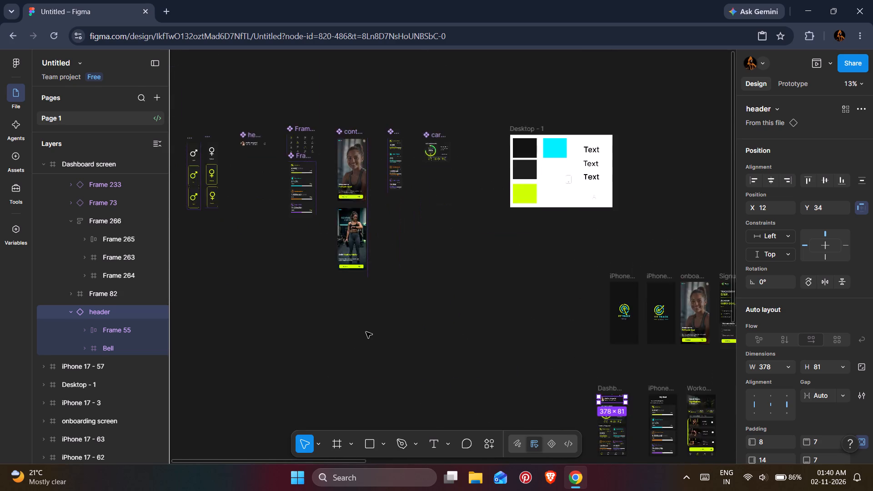
{"action": "key", "text": "ctrl+plus"}
{"action": "scroll", "coordinate": [223, 406], "scroll_direction": "up", "scroll_amount": 6}
{"action": "key", "text": "ctrl+minus"}
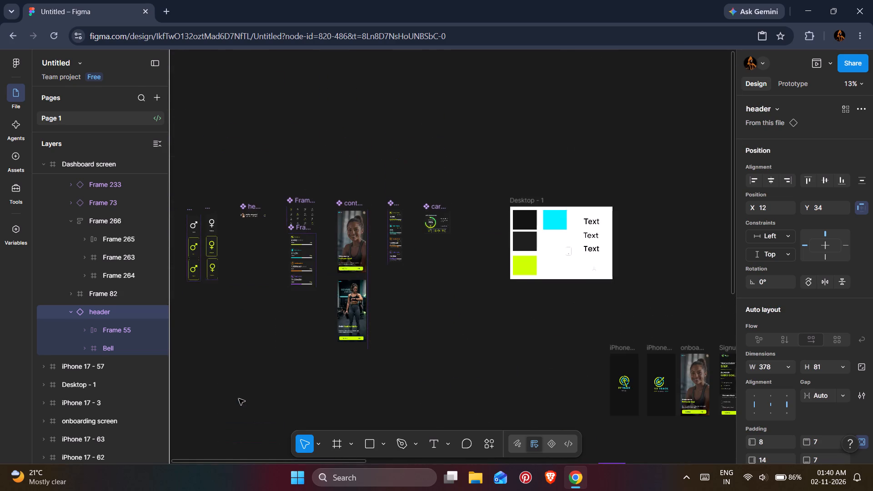
{"action": "key", "text": "ctrl+minus"}
{"action": "key", "text": "ctrl+plus"}
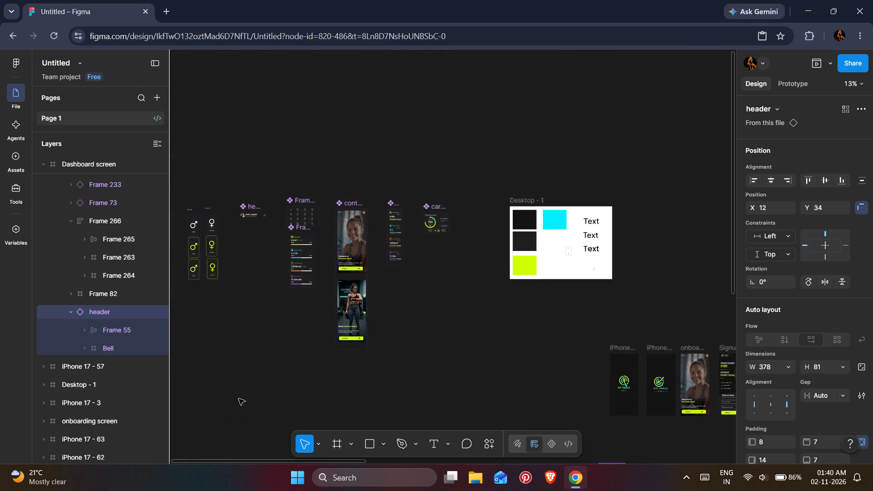
{"action": "left_click_drag", "start_coordinate": [276, 458], "coordinate": [259, 458]}
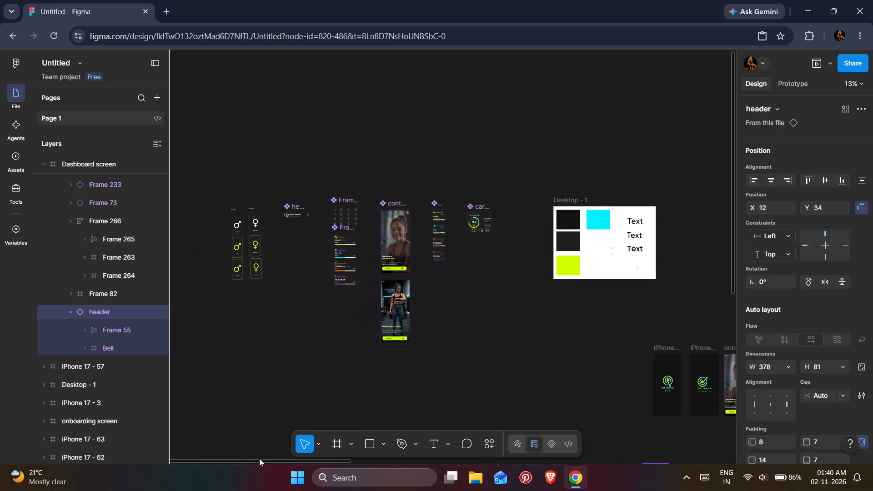
{"action": "left_click_drag", "start_coordinate": [259, 458], "coordinate": [204, 451]}
{"action": "key", "text": "ctrl+plus"}
{"action": "key", "text": "ctrl+plus"}
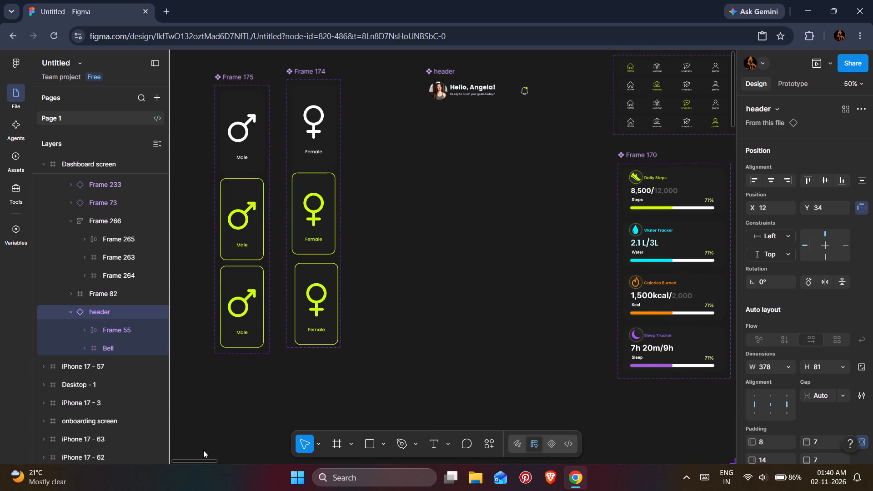
{"action": "scroll", "coordinate": [561, 337], "scroll_direction": "up", "scroll_amount": 6}
{"action": "left_click", "coordinate": [431, 195]}
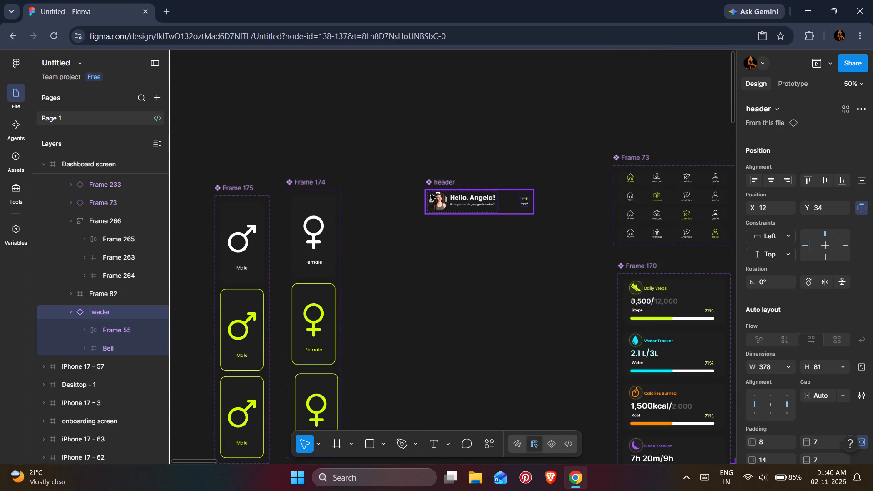
{"action": "key", "text": "ctrl+plus"}
{"action": "key", "text": "ctrl+plus"}
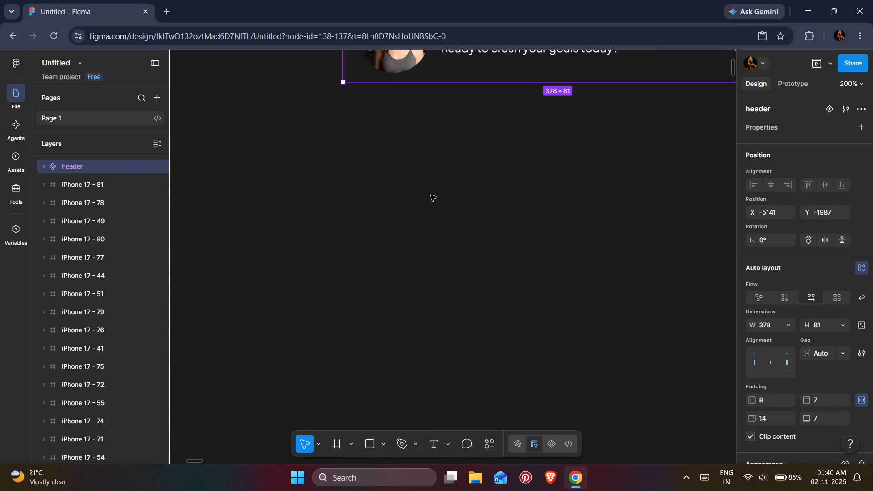
{"action": "scroll", "coordinate": [431, 195], "scroll_direction": "up", "scroll_amount": 6}
{"action": "scroll", "coordinate": [69, 232], "scroll_direction": "up", "scroll_amount": 2}
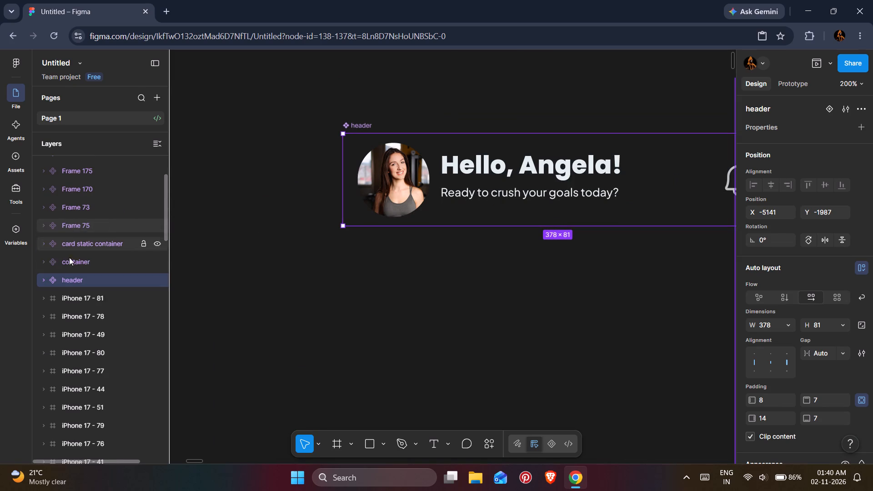
{"action": "left_click", "coordinate": [858, 270]}
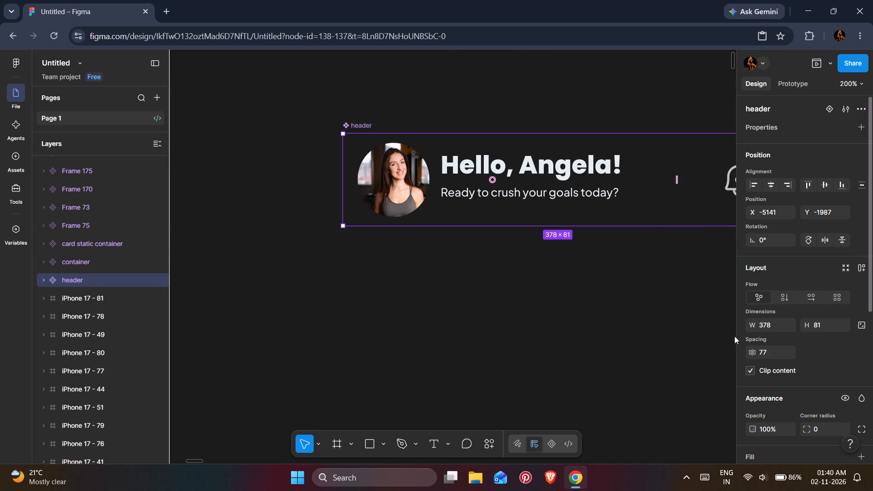
Remove auto layout from Frame 55, the header's profile photo and greeting frame, and ungroup it.
{"action": "left_click_drag", "start_coordinate": [193, 457], "coordinate": [198, 458]}
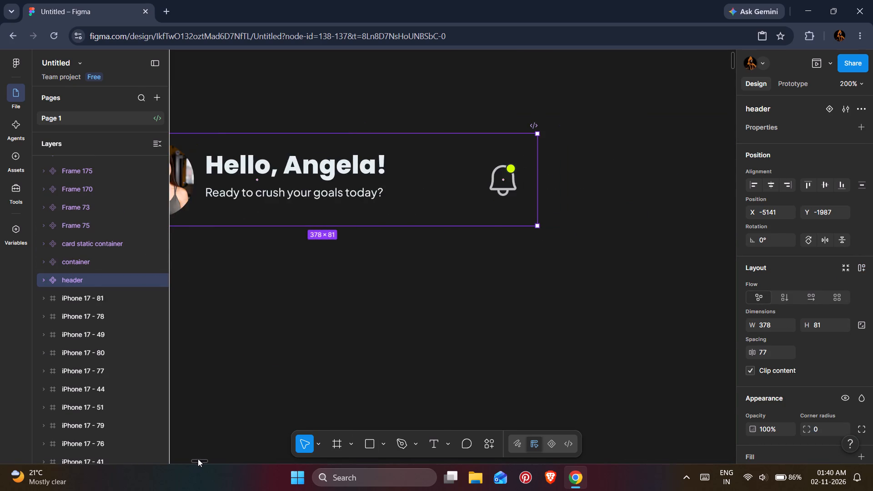
{"action": "left_click", "coordinate": [198, 459]}
{"action": "double_click", "coordinate": [384, 183]}
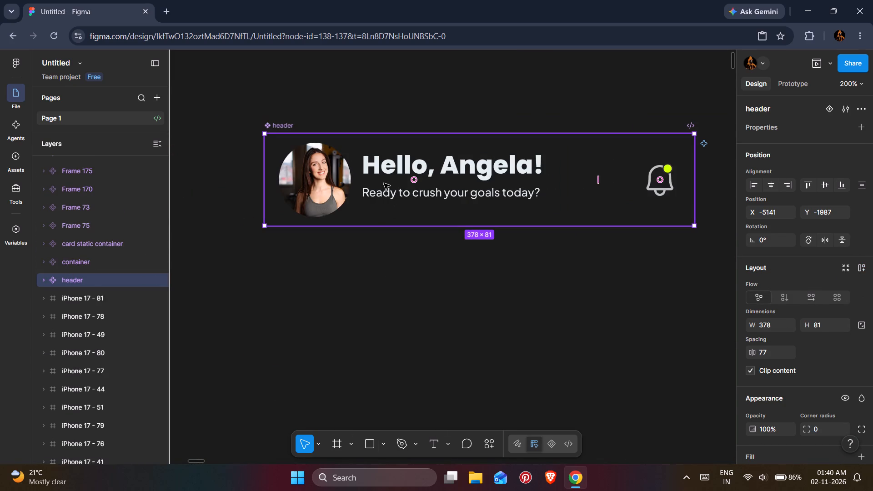
{"action": "left_click", "coordinate": [384, 183]}
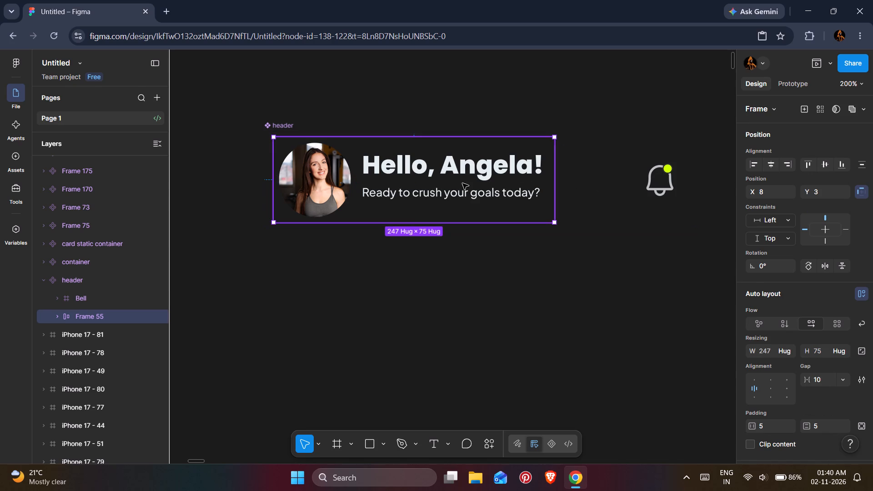
{"action": "right_click", "coordinate": [72, 317]}
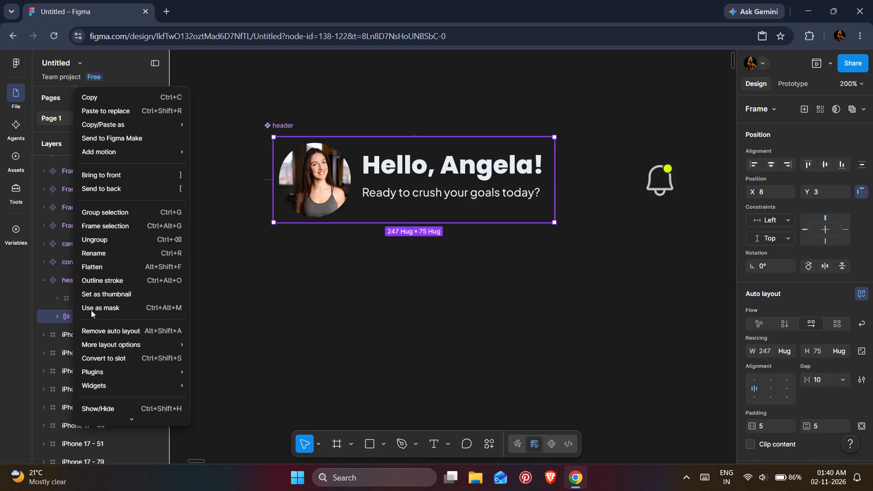
{"action": "left_click", "coordinate": [856, 290]}
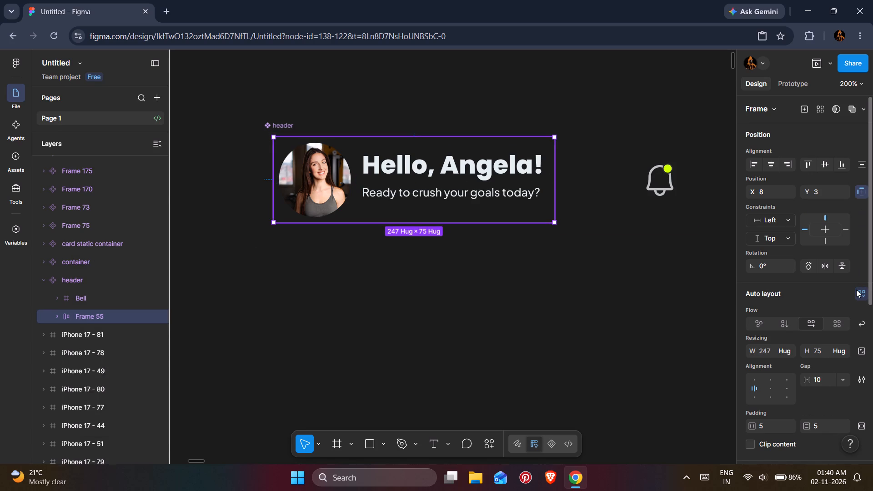
{"action": "left_click", "coordinate": [857, 293]}
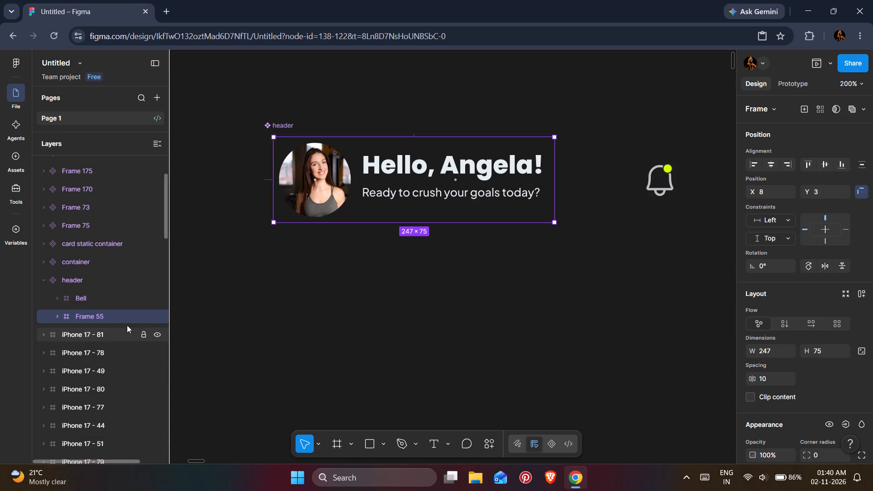
{"action": "right_click", "coordinate": [98, 317]}
{"action": "left_click", "coordinate": [130, 240]}
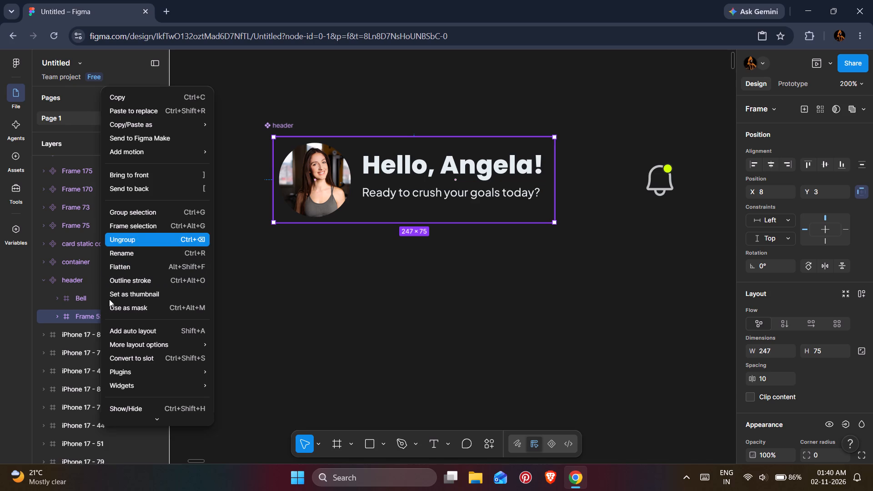
Wrap the header's profile photo and greeting text in a new frame with horizontal auto layout and the gap set to Auto.
{"action": "right_click", "coordinate": [92, 316]}
{"action": "left_click", "coordinate": [121, 226]}
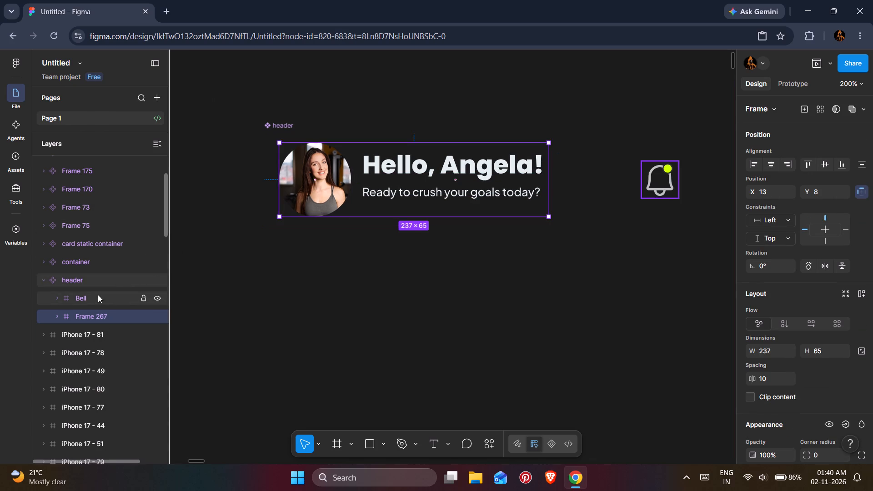
{"action": "left_click", "coordinate": [859, 291]}
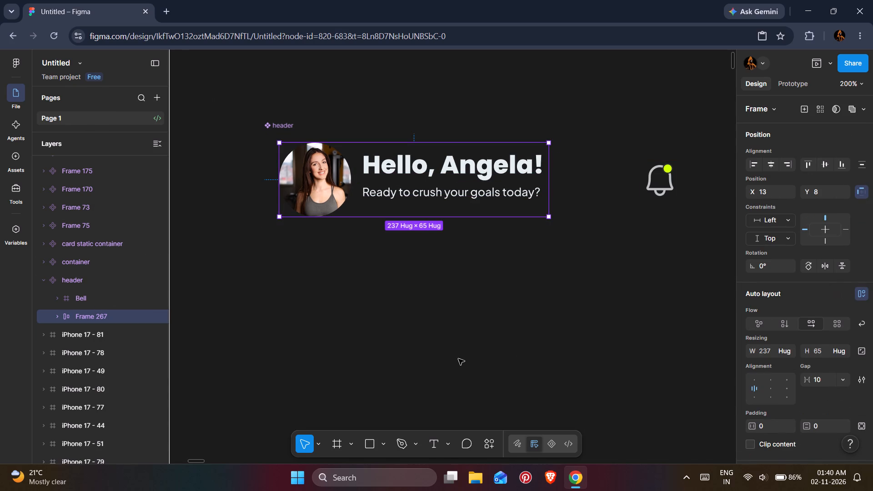
{"action": "double_click", "coordinate": [765, 387]}
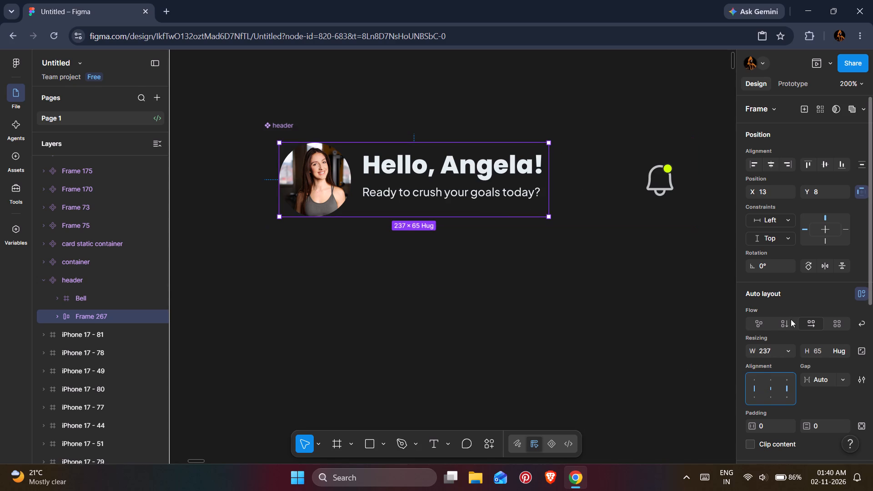
Give the profile photo and greeting frame individual padding: left 3, right 2, top 5 and bottom 5.
{"action": "scroll", "coordinate": [791, 320], "scroll_direction": "down", "scroll_amount": 1}
{"action": "left_click_drag", "start_coordinate": [751, 366], "coordinate": [440, 257]}
{"action": "left_click_drag", "start_coordinate": [803, 368], "coordinate": [441, 258]}
{"action": "left_click", "coordinate": [865, 365]}
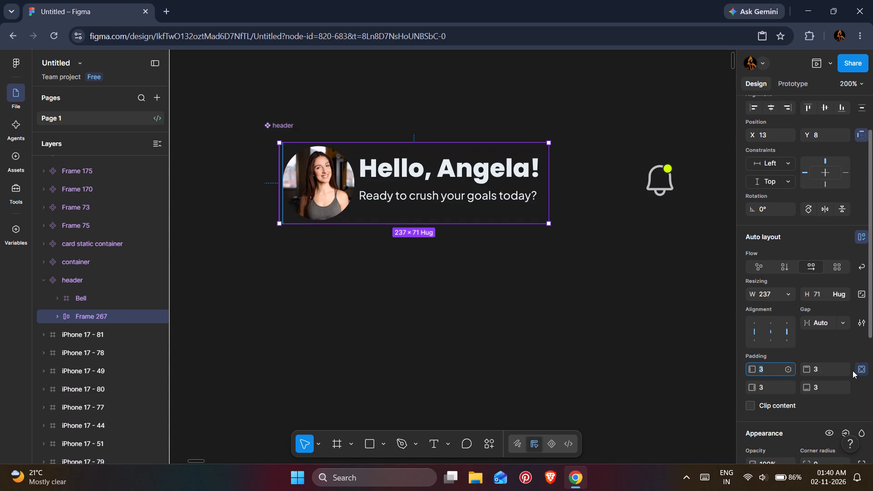
{"action": "left_click_drag", "start_coordinate": [750, 386], "coordinate": [436, 258]}
{"action": "left_click_drag", "start_coordinate": [749, 372], "coordinate": [436, 256]}
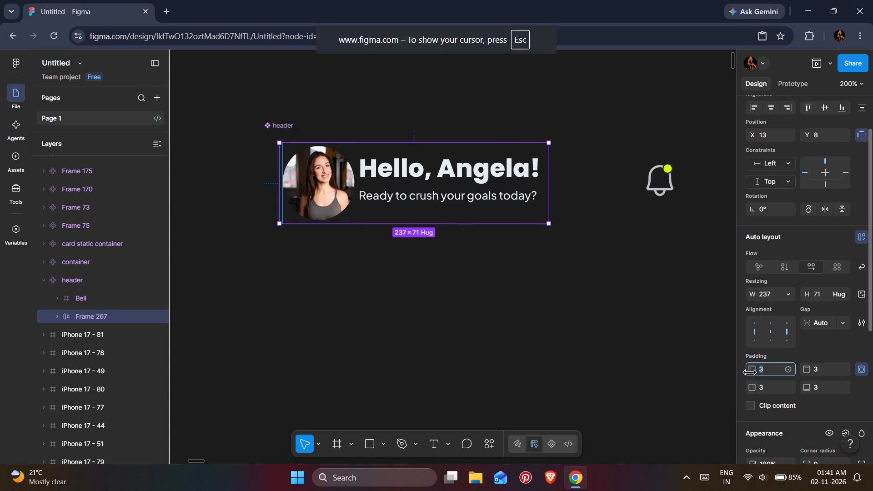
{"action": "left_click_drag", "start_coordinate": [436, 256], "coordinate": [436, 257]}
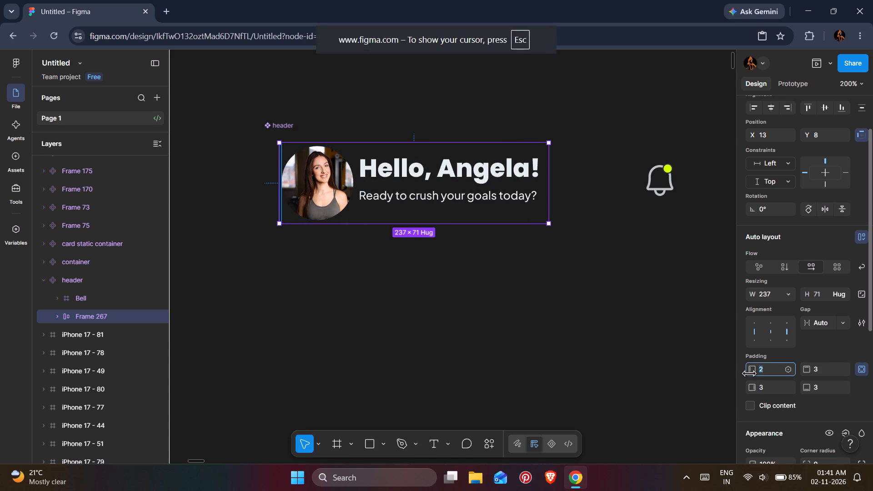
{"action": "left_click_drag", "start_coordinate": [436, 257], "coordinate": [436, 258]}
{"action": "left_click_drag", "start_coordinate": [748, 387], "coordinate": [435, 256]}
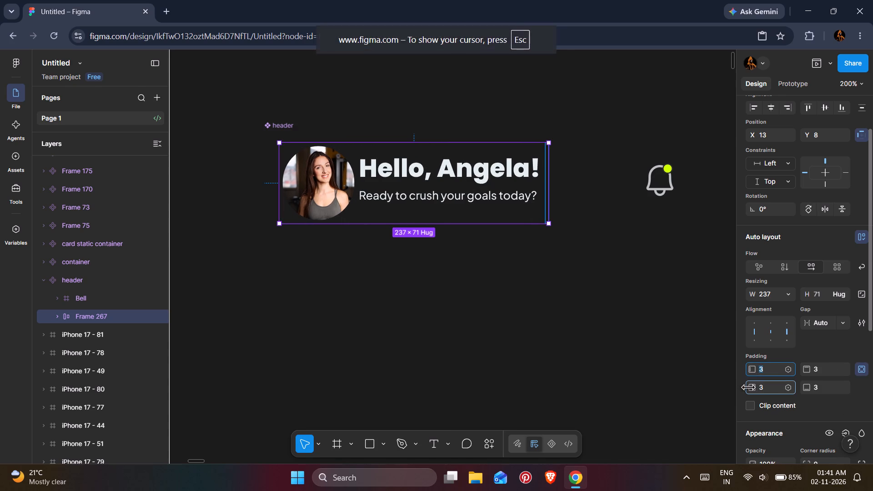
{"action": "left_click_drag", "start_coordinate": [435, 256], "coordinate": [434, 256]}
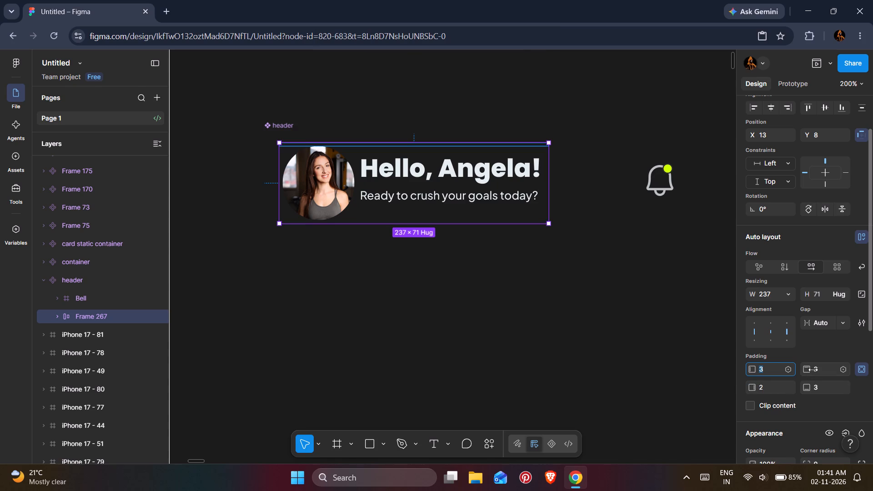
{"action": "left_click_drag", "start_coordinate": [803, 366], "coordinate": [439, 257]}
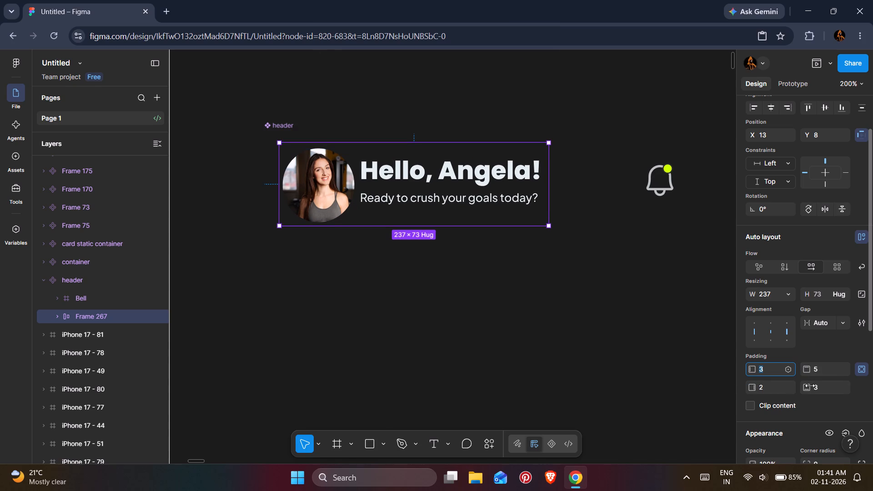
{"action": "left_click_drag", "start_coordinate": [806, 387], "coordinate": [439, 257]}
{"action": "left_click_drag", "start_coordinate": [806, 387], "coordinate": [435, 256]}
{"action": "left_click_drag", "start_coordinate": [808, 388], "coordinate": [440, 259]}
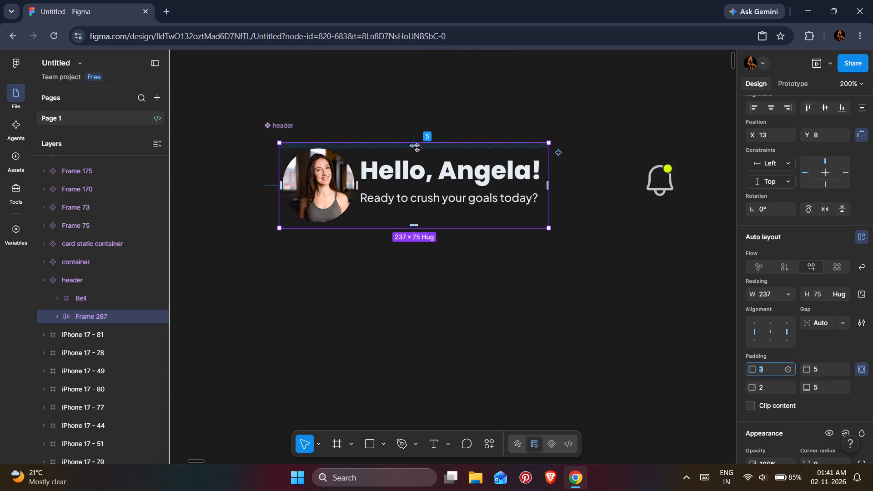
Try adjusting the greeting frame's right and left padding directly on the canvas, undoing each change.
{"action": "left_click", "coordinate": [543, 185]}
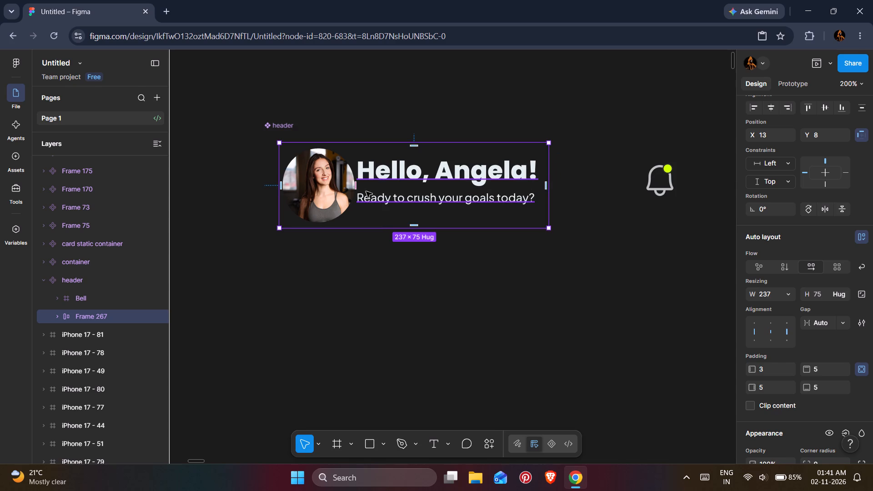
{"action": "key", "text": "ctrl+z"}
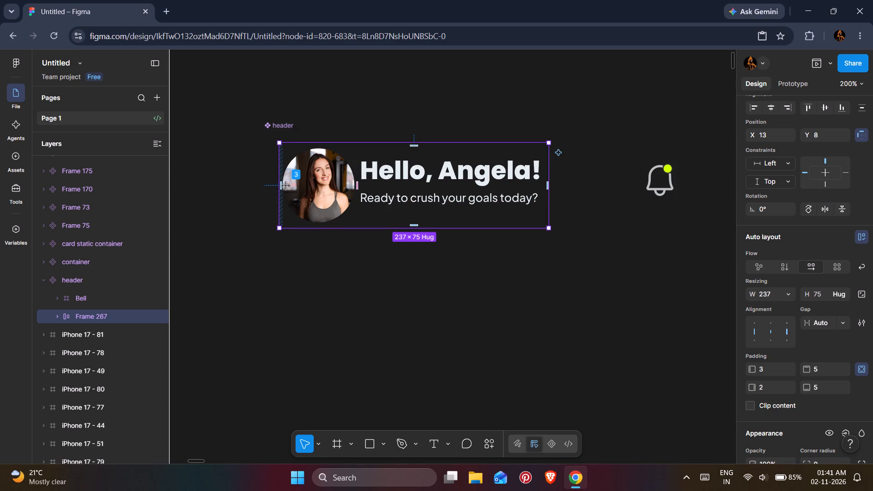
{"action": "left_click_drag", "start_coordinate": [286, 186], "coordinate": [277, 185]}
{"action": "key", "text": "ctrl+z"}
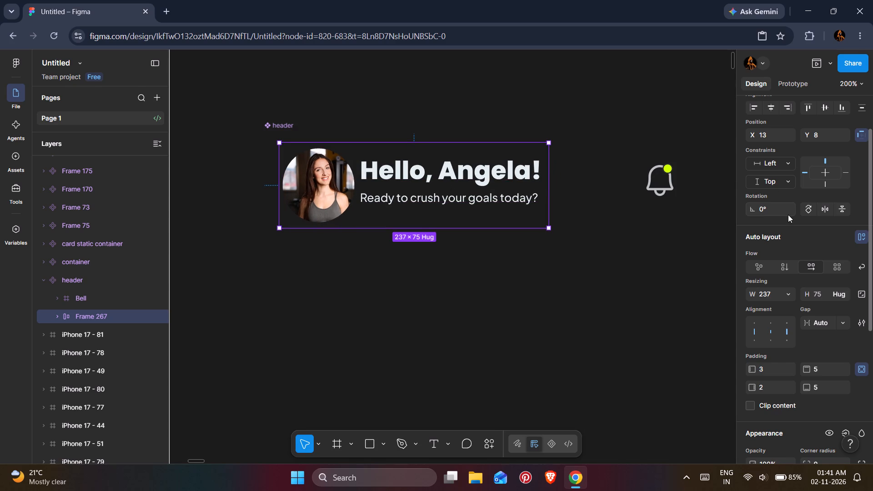
Set the profile photo and greeting frame's width to Hug contents.
{"action": "scroll", "coordinate": [788, 215], "scroll_direction": "up", "scroll_amount": 4}
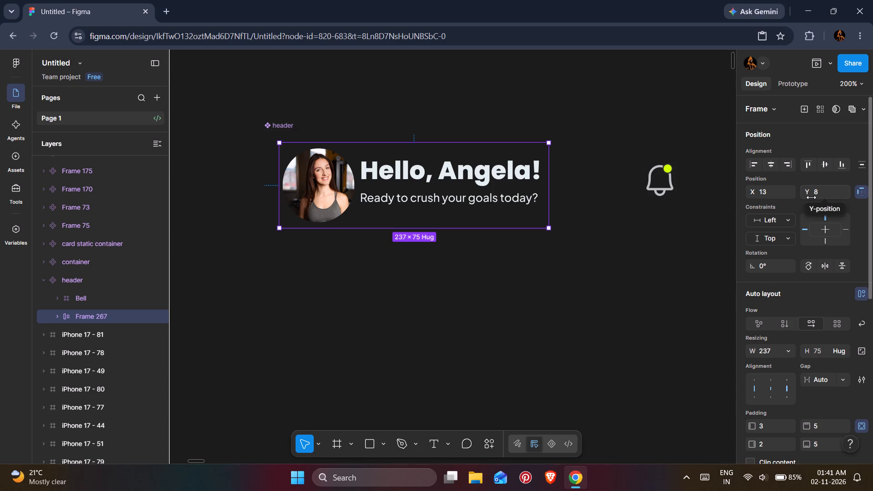
{"action": "left_click", "coordinate": [843, 353]}
{"action": "left_click", "coordinate": [837, 354]}
{"action": "left_click", "coordinate": [789, 351]}
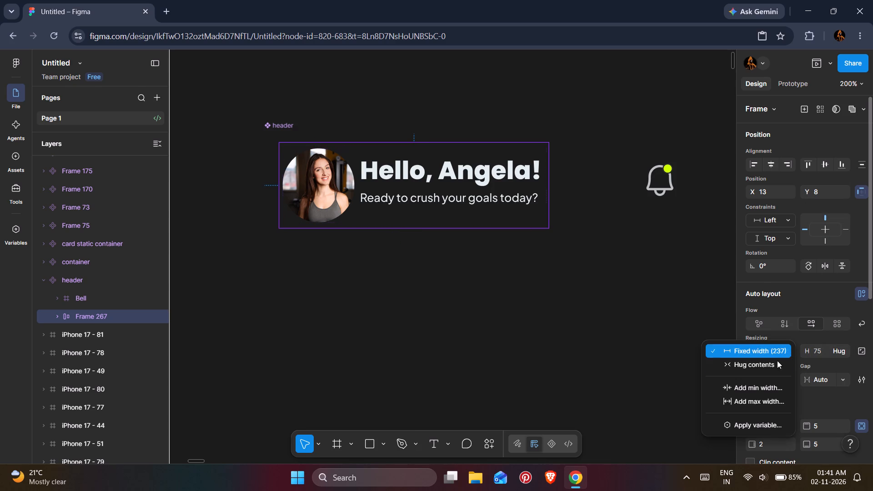
{"action": "left_click", "coordinate": [777, 361]}
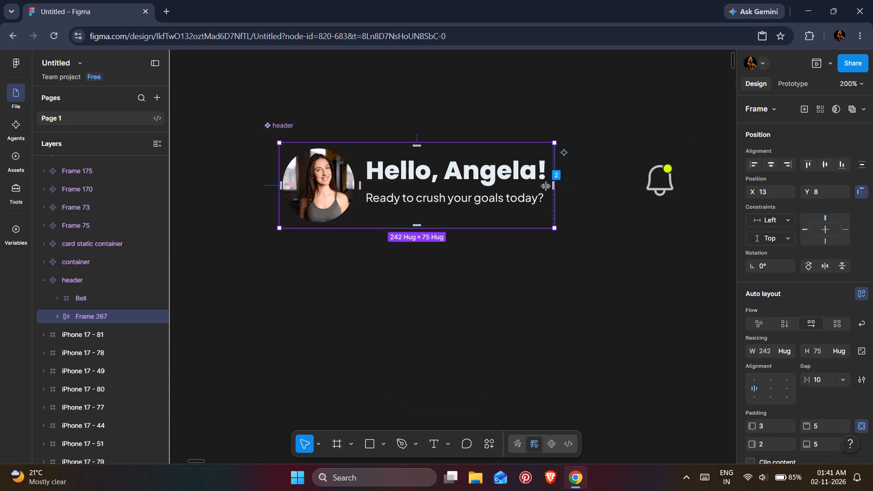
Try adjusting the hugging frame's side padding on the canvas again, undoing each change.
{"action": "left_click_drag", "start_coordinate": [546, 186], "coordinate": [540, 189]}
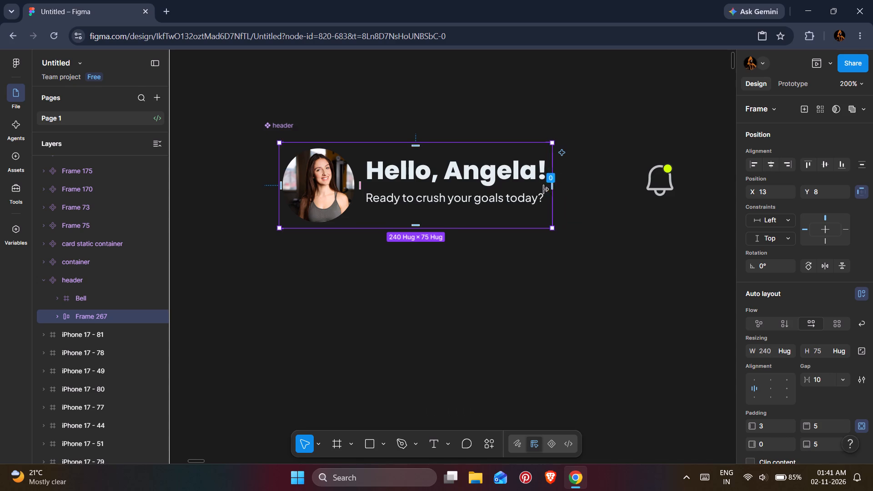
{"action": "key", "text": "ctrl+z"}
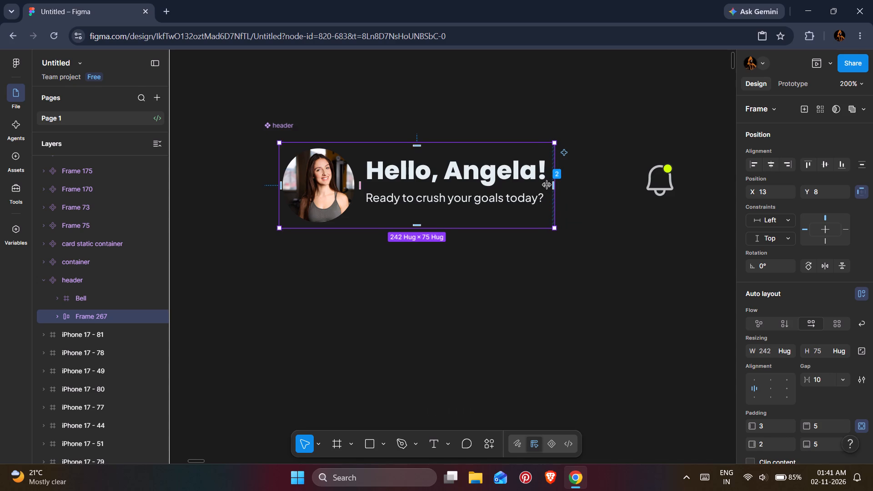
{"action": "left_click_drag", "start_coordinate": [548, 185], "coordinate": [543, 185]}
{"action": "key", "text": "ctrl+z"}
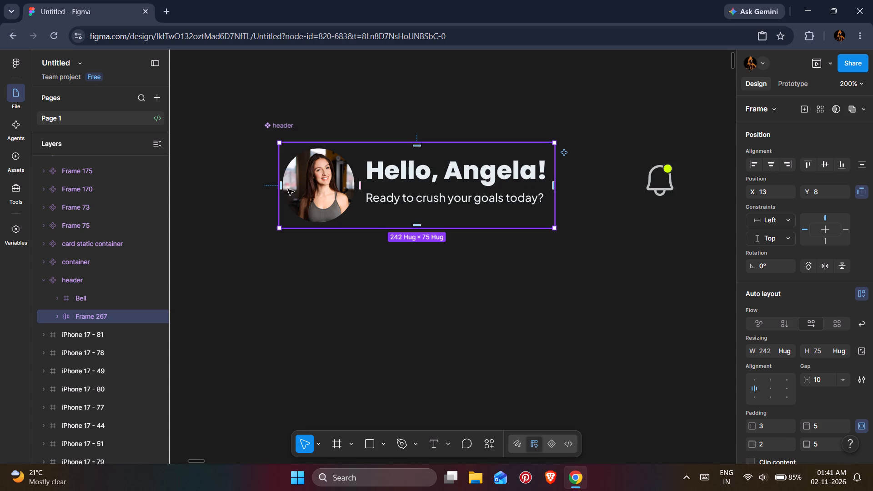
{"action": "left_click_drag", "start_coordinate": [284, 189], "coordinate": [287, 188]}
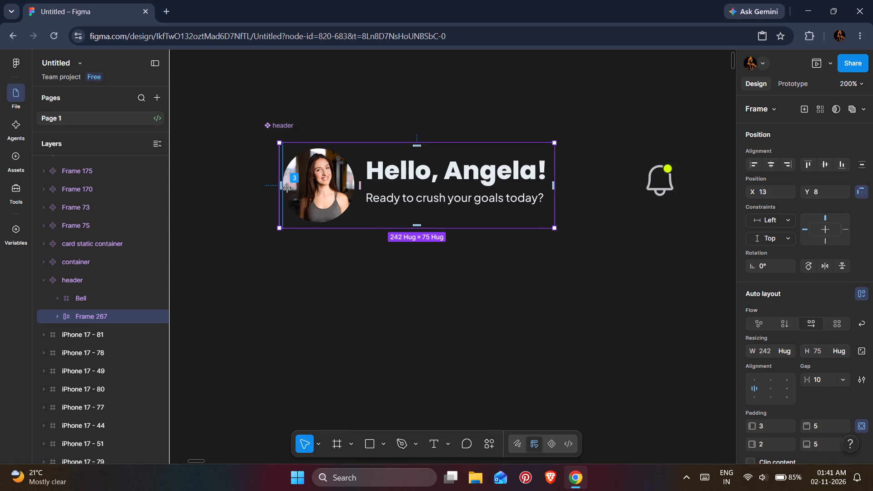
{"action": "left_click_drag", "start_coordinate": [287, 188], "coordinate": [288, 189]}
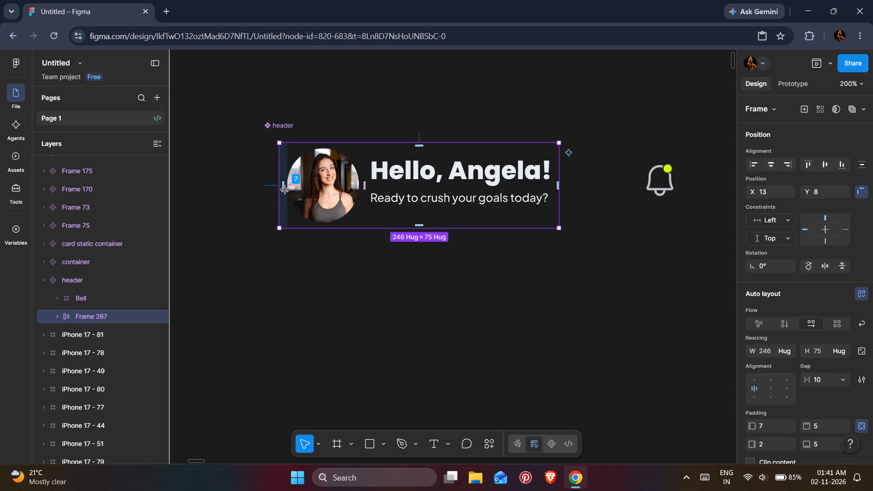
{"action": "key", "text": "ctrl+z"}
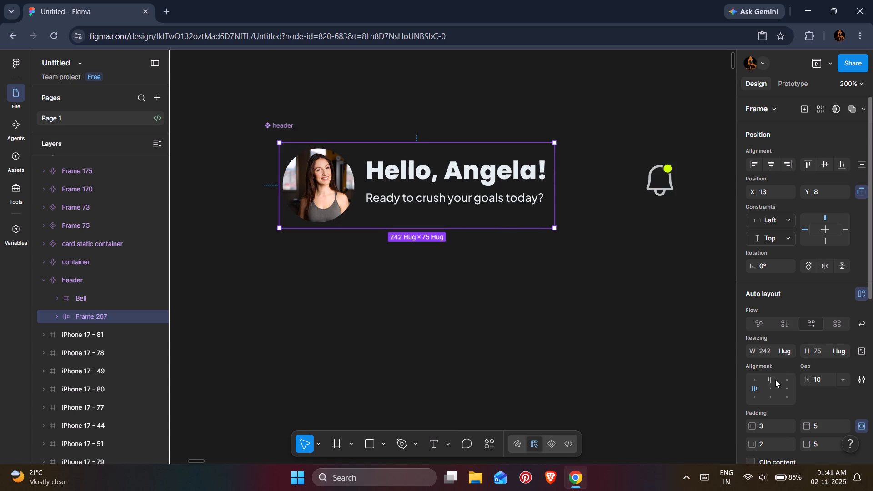
Set the gap between the profile photo and greeting text to Auto.
{"action": "double_click", "coordinate": [772, 384]}
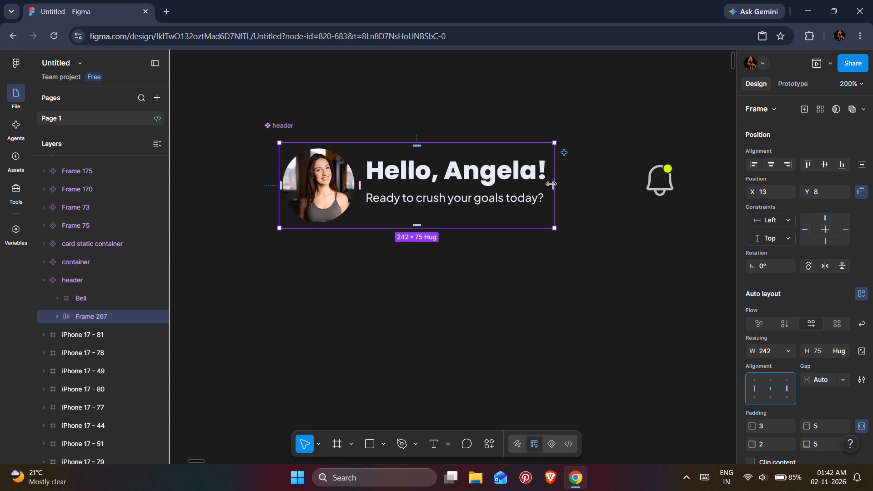
Set both the left and right padding of the profile photo and greeting frame to 4.
{"action": "scroll", "coordinate": [814, 349], "scroll_direction": "down", "scroll_amount": 1}
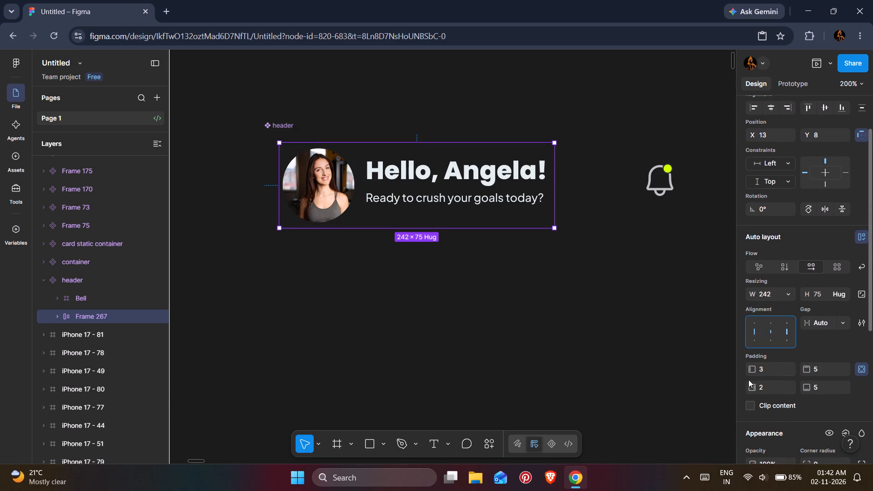
{"action": "left_click_drag", "start_coordinate": [749, 385], "coordinate": [442, 258]}
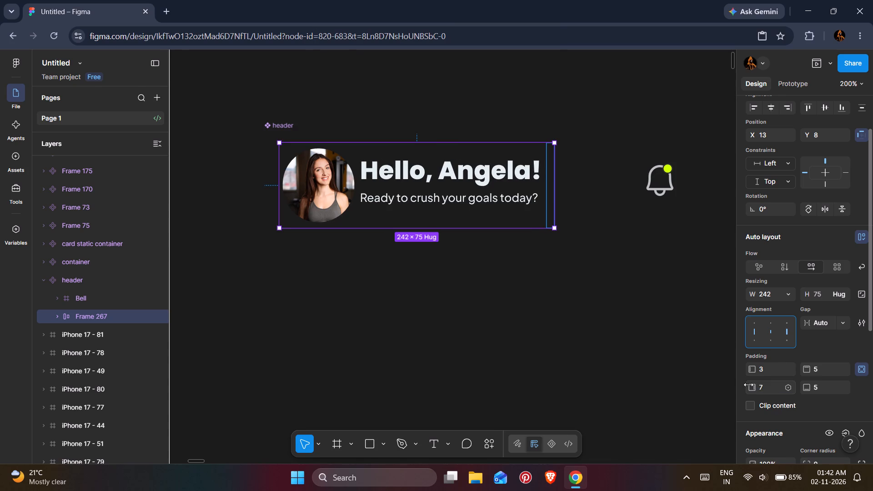
{"action": "key", "text": "ctrl+z"}
{"action": "left_click_drag", "start_coordinate": [753, 370], "coordinate": [441, 255]}
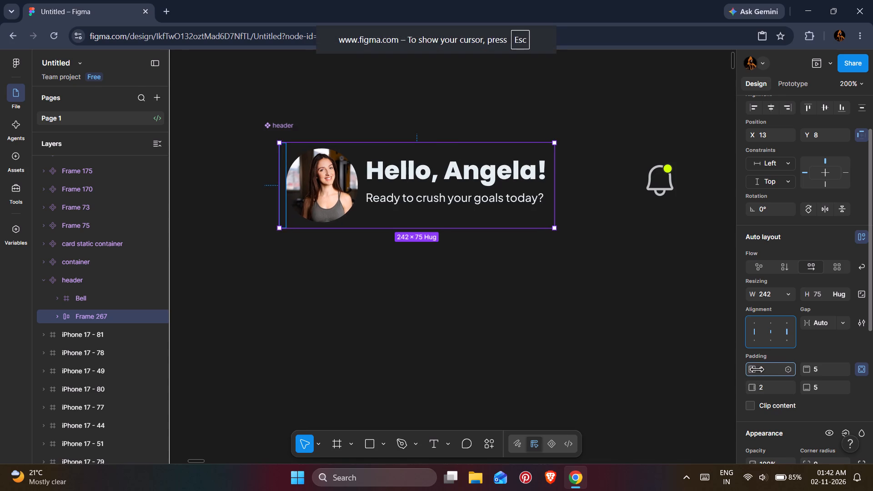
{"action": "left_click_drag", "start_coordinate": [441, 255], "coordinate": [437, 258]}
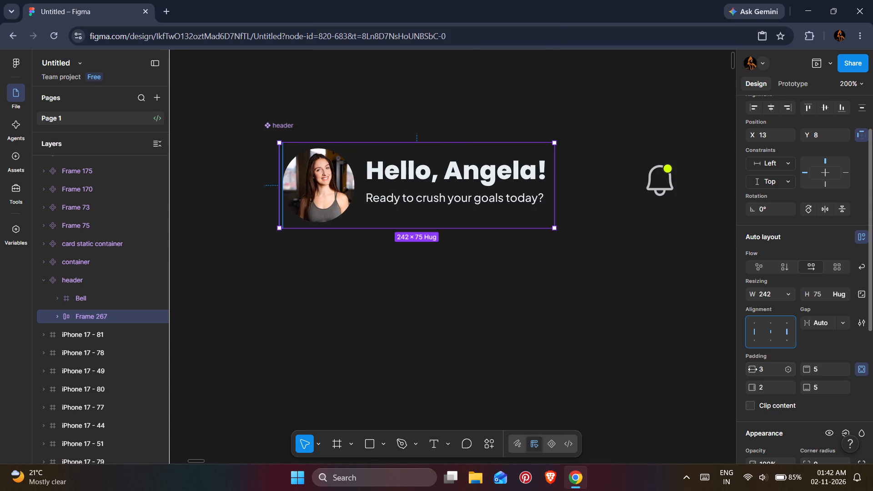
{"action": "left_click_drag", "start_coordinate": [751, 384], "coordinate": [436, 256]}
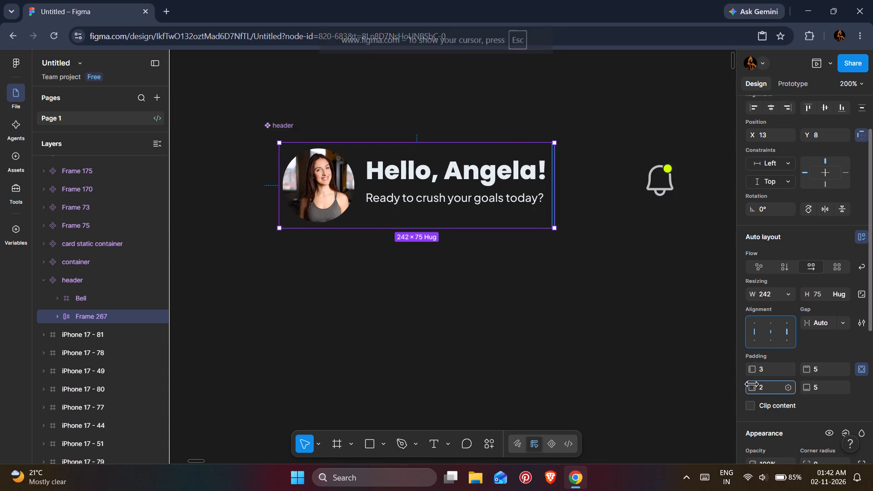
{"action": "left_click_drag", "start_coordinate": [436, 256], "coordinate": [437, 256]}
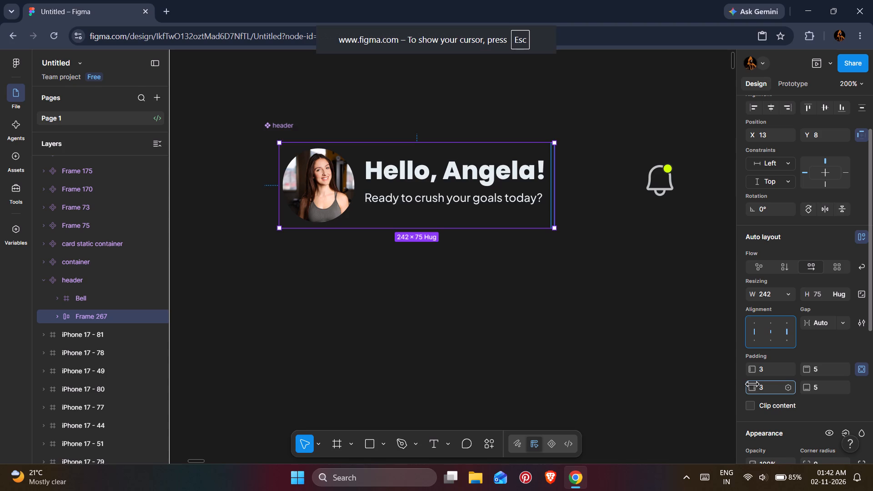
{"action": "left_click_drag", "start_coordinate": [437, 256], "coordinate": [438, 257]}
{"action": "left_click", "coordinate": [764, 385]}
{"action": "key", "text": "4"}
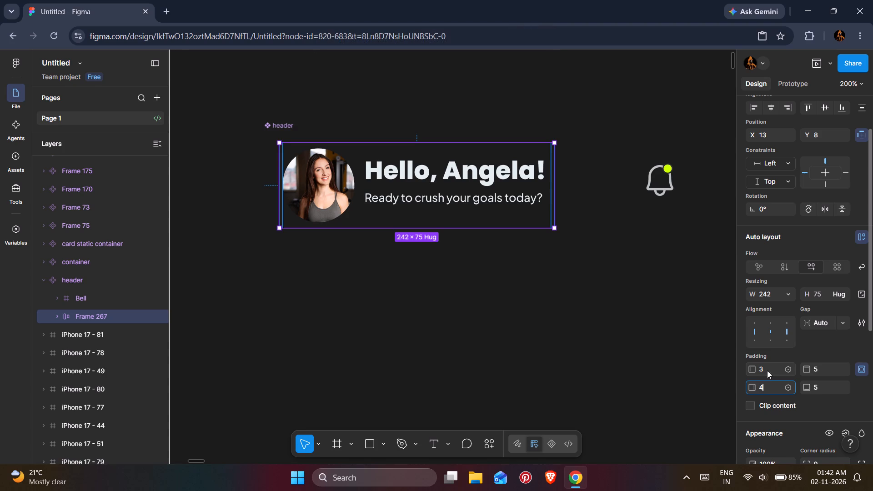
{"action": "left_click", "coordinate": [767, 371]}
{"action": "key", "text": "4"}
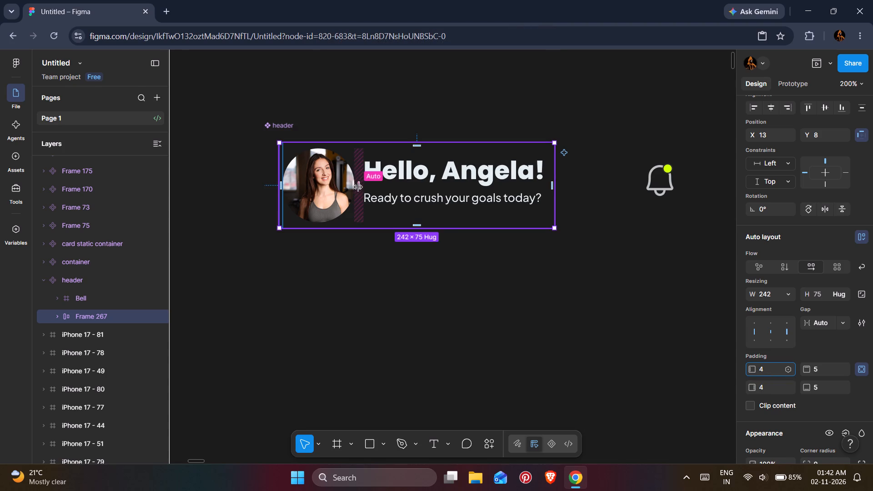
{"action": "left_click", "coordinate": [285, 187]}
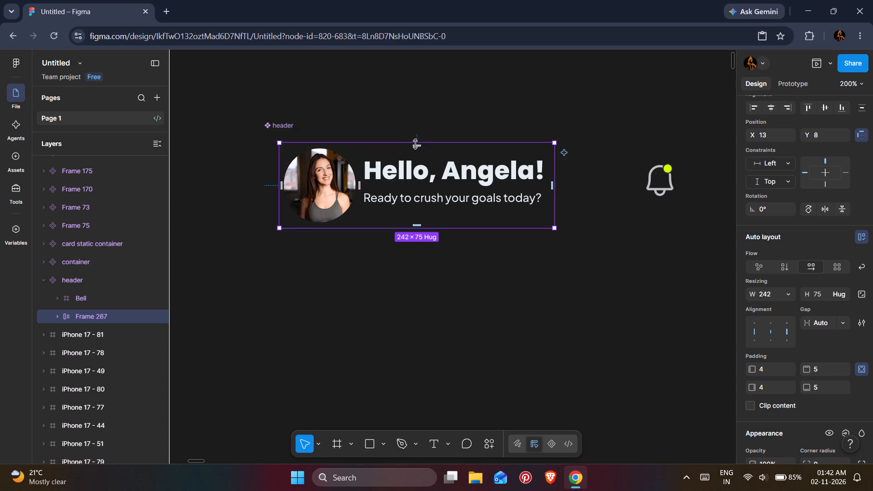
Add horizontal auto layout to the whole header component, with the gap between the greeting frame and Bell set to Auto.
{"action": "scroll", "coordinate": [427, 184], "scroll_direction": "up", "scroll_amount": 5}
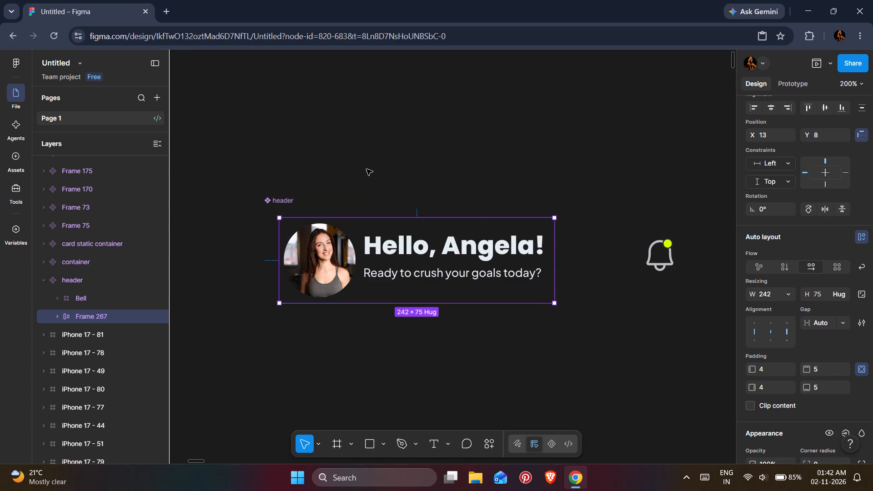
{"action": "left_click", "coordinate": [365, 169]}
{"action": "scroll", "coordinate": [365, 169], "scroll_direction": "down", "scroll_amount": 3}
{"action": "left_click", "coordinate": [281, 160]}
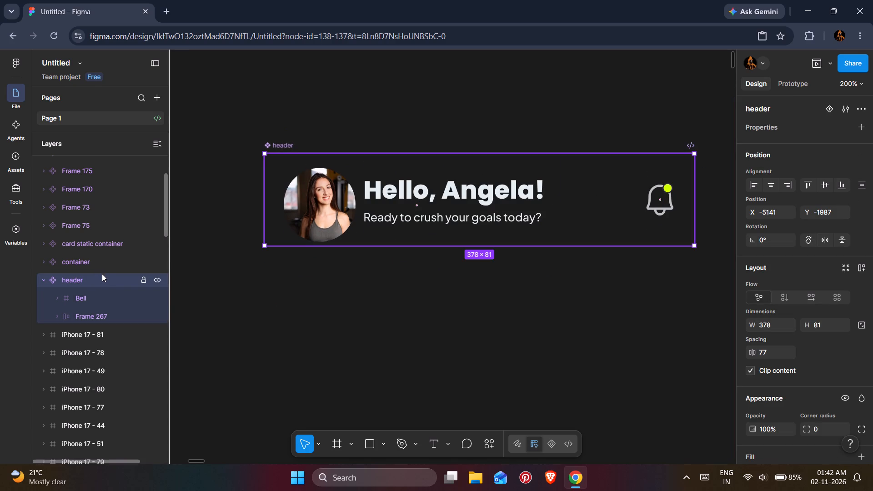
{"action": "left_click", "coordinate": [99, 294]}
{"action": "left_click", "coordinate": [96, 311]}
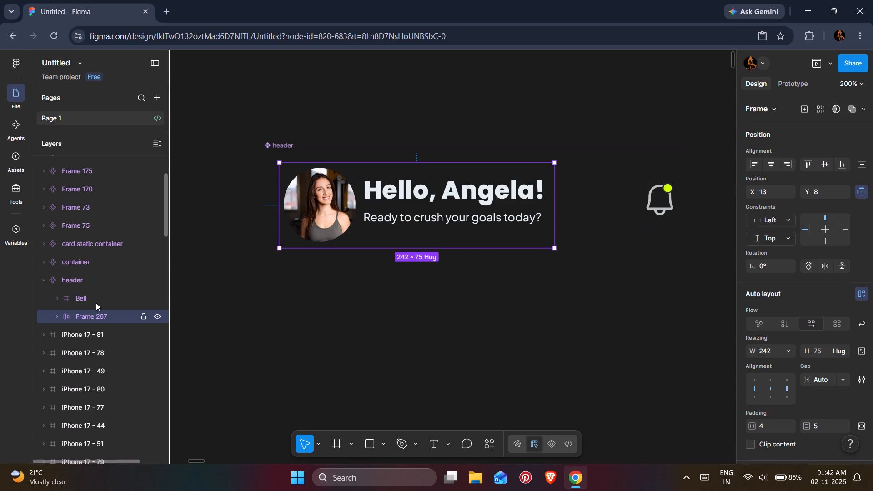
{"action": "left_click", "coordinate": [95, 285]}
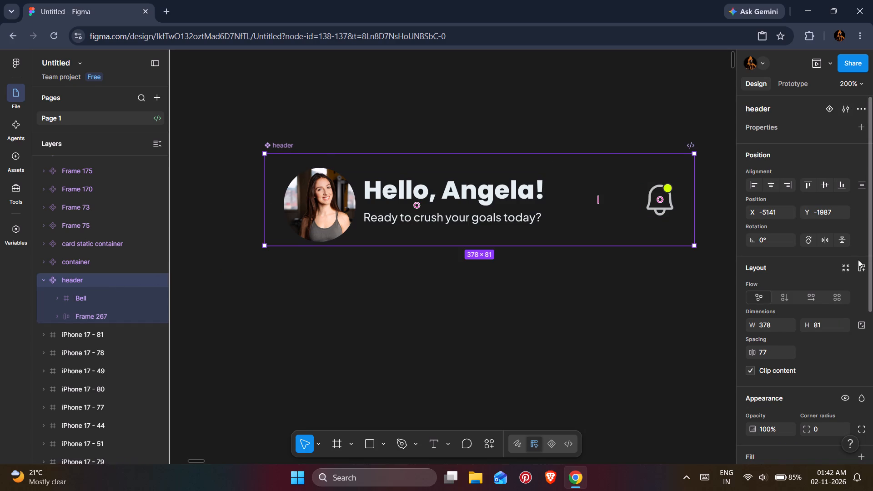
{"action": "left_click", "coordinate": [859, 266]}
{"action": "scroll", "coordinate": [810, 311], "scroll_direction": "down", "scroll_amount": 1}
{"action": "double_click", "coordinate": [770, 301]}
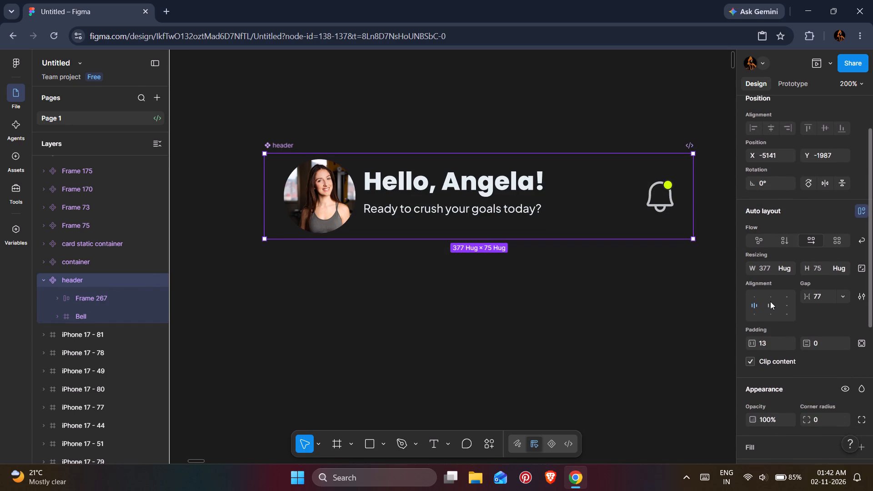
Set the header component's individual padding to 10 on the left and right, 5 on top and 6 on the bottom.
{"action": "left_click", "coordinate": [863, 343]}
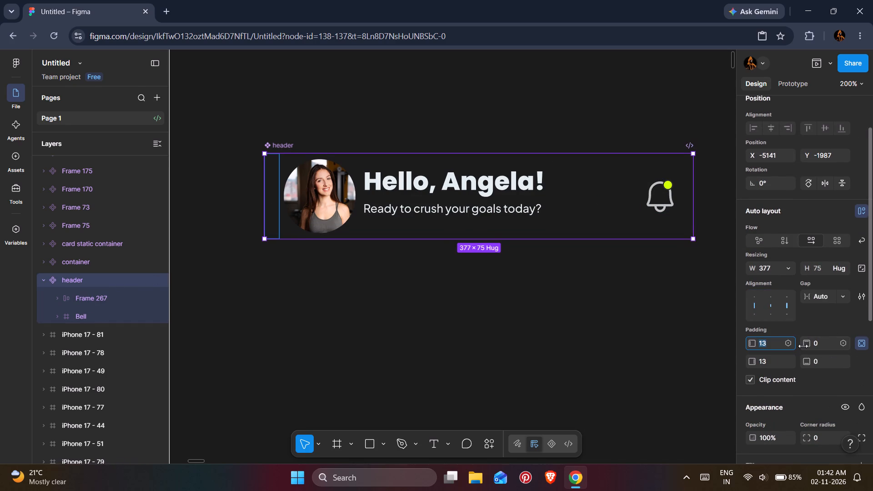
{"action": "left_click_drag", "start_coordinate": [803, 346], "coordinate": [439, 258]}
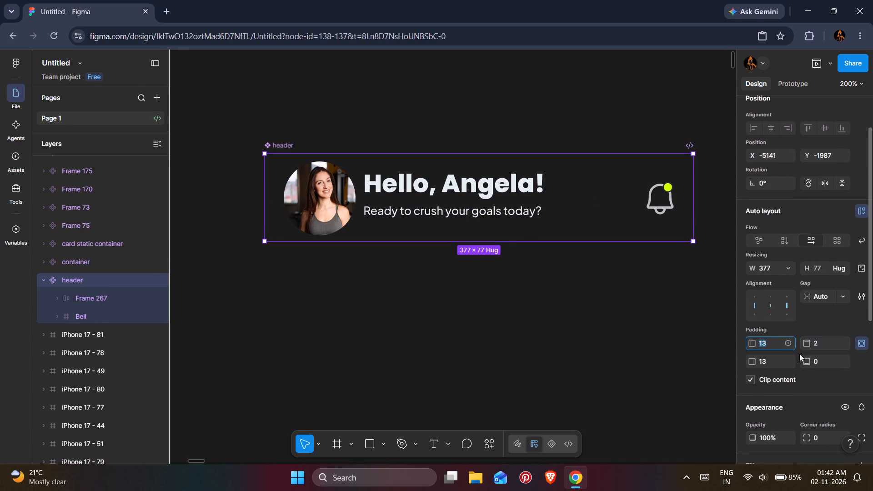
{"action": "left_click_drag", "start_coordinate": [805, 360], "coordinate": [443, 259]}
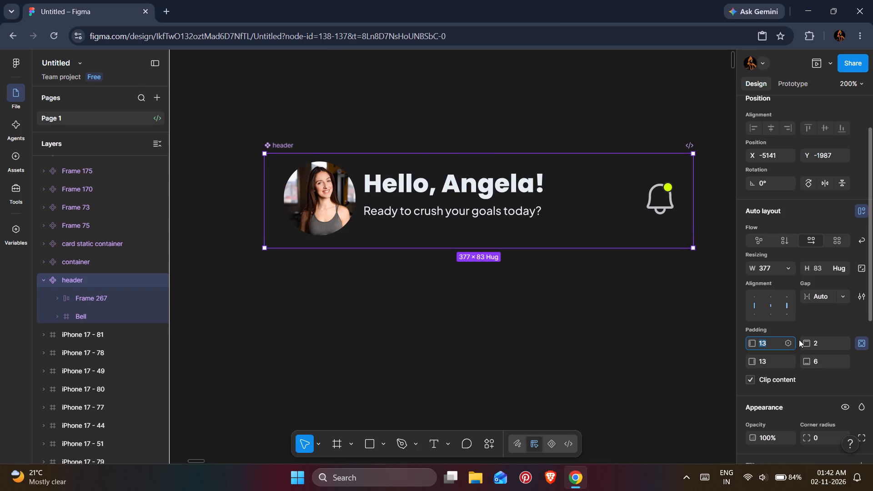
{"action": "left_click_drag", "start_coordinate": [807, 342], "coordinate": [441, 258]}
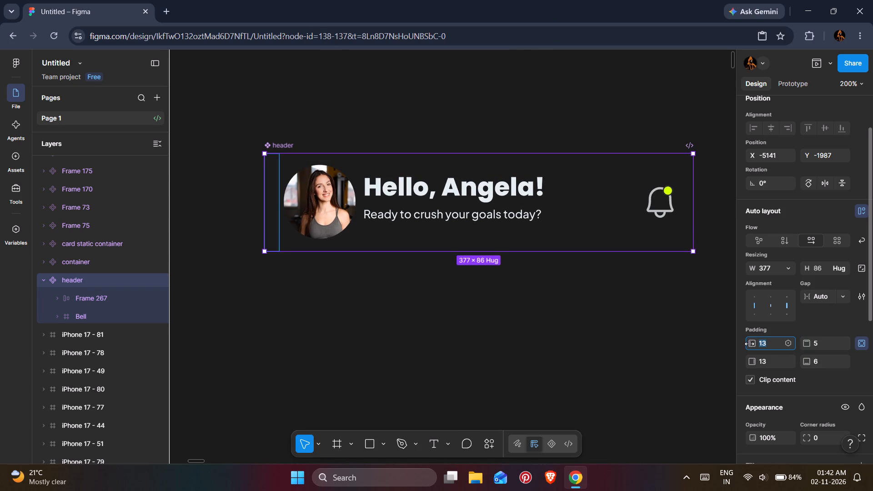
{"action": "left_click_drag", "start_coordinate": [749, 344], "coordinate": [433, 256]}
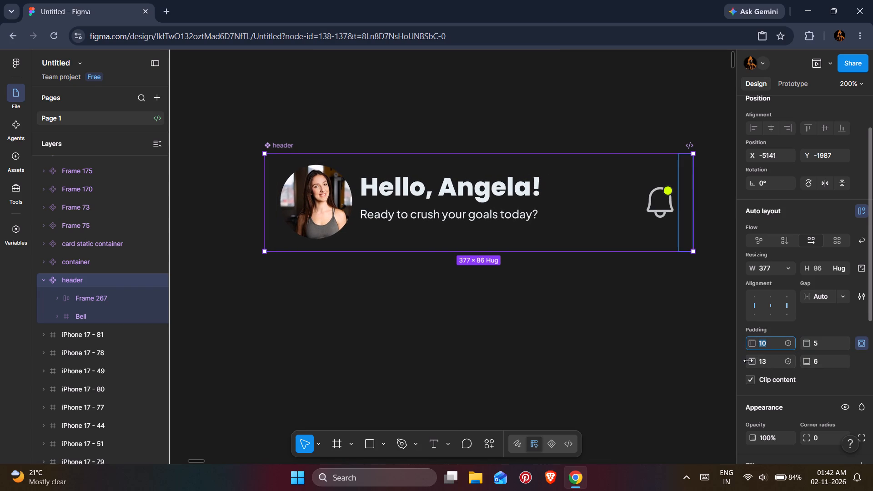
{"action": "left_click_drag", "start_coordinate": [748, 361], "coordinate": [433, 258]}
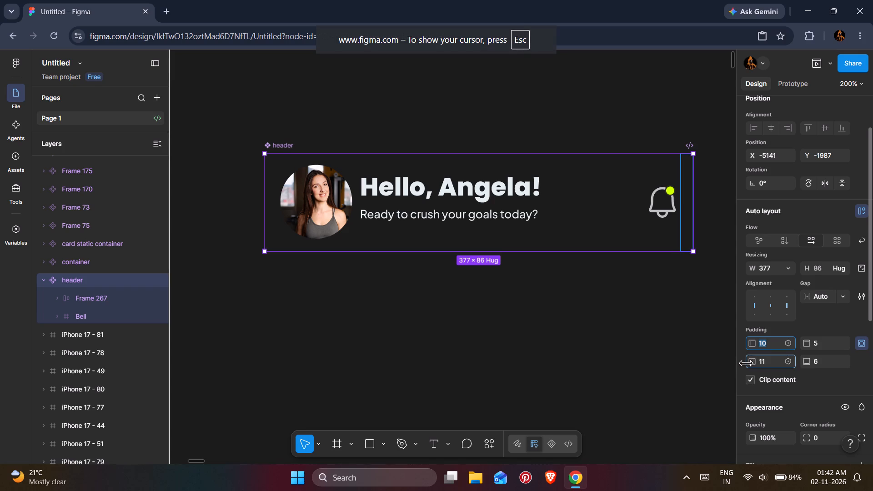
{"action": "left_click_drag", "start_coordinate": [433, 258], "coordinate": [433, 258]}
{"action": "left_click", "coordinate": [701, 349]}
{"action": "left_click", "coordinate": [583, 230]}
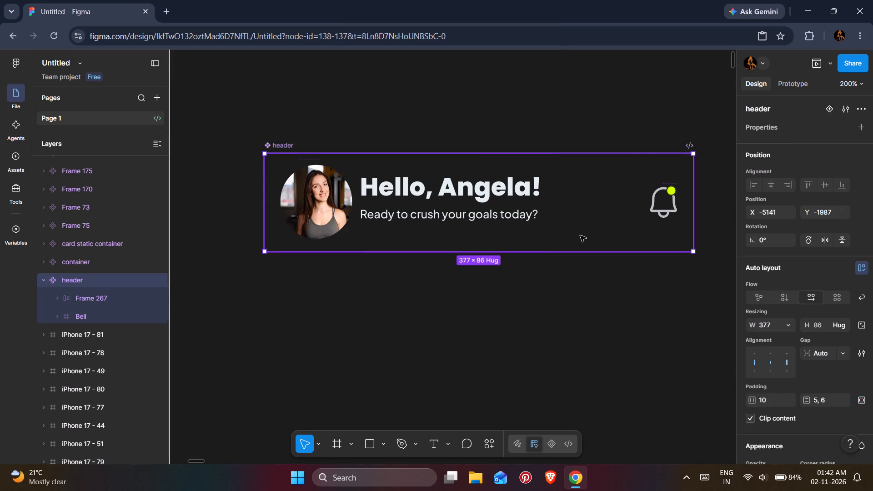
Locate the Dashboard screen and inspect how its header instance looks with the updated padding.
{"action": "key", "text": "ctrl+minus"}
{"action": "key", "text": "ctrl+minus"}
{"action": "scroll", "coordinate": [580, 235], "scroll_direction": "down", "scroll_amount": 6}
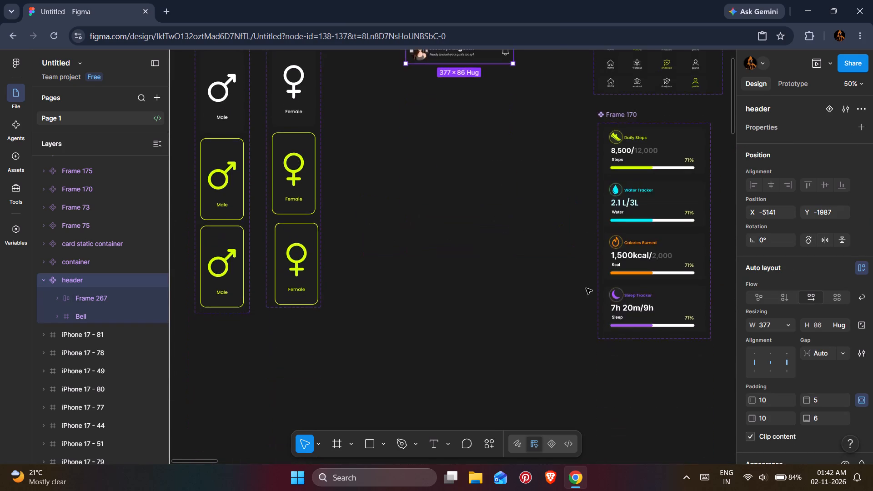
{"action": "scroll", "coordinate": [586, 288], "scroll_direction": "down", "scroll_amount": 20}
{"action": "scroll", "coordinate": [586, 288], "scroll_direction": "down", "scroll_amount": 1}
{"action": "key", "text": "ctrl+minus"}
{"action": "key", "text": "ctrl+minus"}
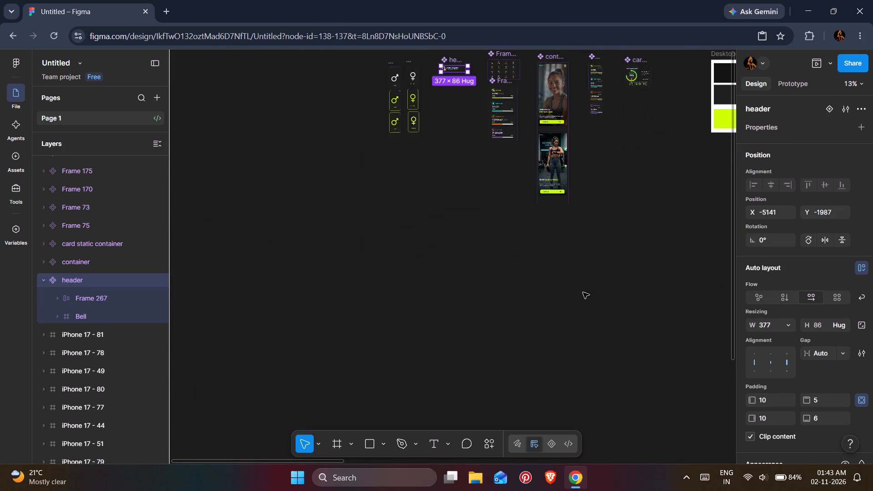
{"action": "key", "text": "ctrl+minus"}
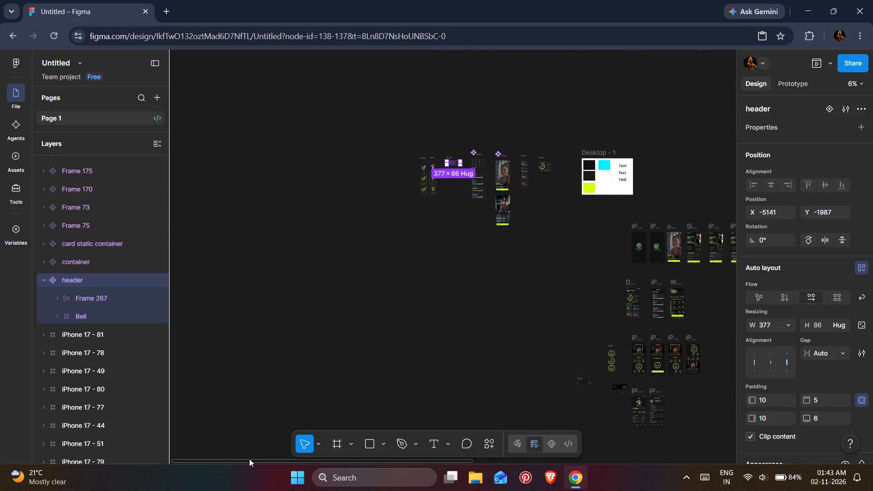
{"action": "left_click_drag", "start_coordinate": [249, 459], "coordinate": [382, 458]}
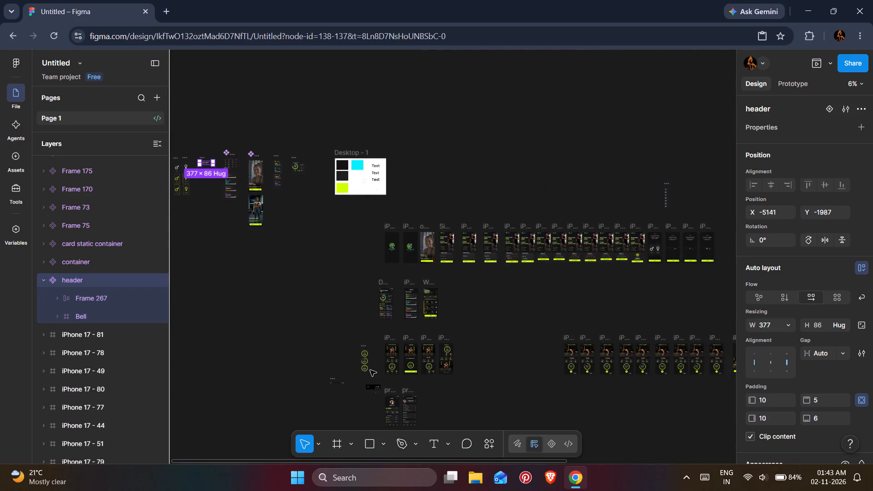
{"action": "scroll", "coordinate": [370, 365], "scroll_direction": "down", "scroll_amount": 3}
{"action": "key", "text": "ctrl+plus"}
{"action": "key", "text": "ctrl+plus"}
{"action": "key", "text": "ctrl+plus"}
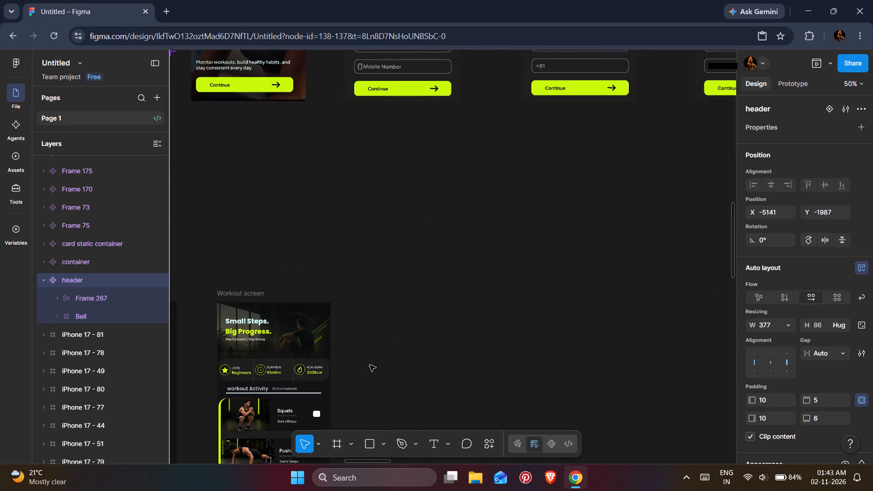
{"action": "scroll", "coordinate": [370, 365], "scroll_direction": "down", "scroll_amount": 2}
{"action": "left_click_drag", "start_coordinate": [376, 461], "coordinate": [296, 458]}
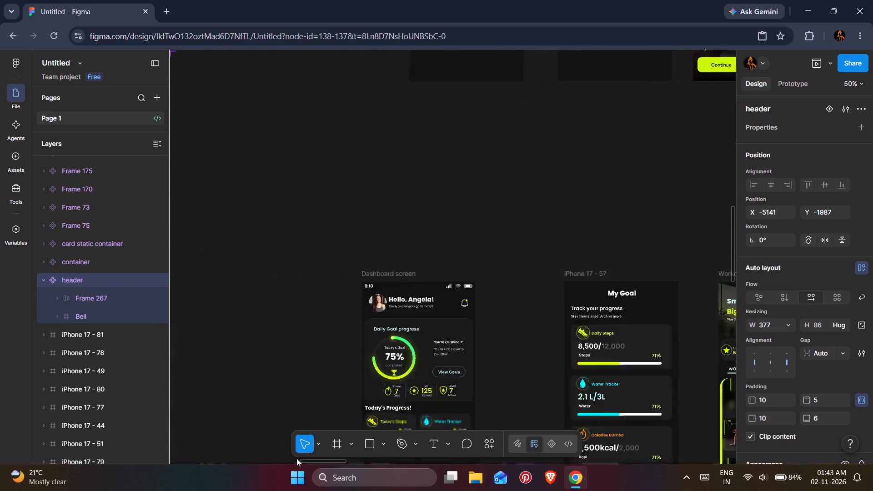
{"action": "left_click_drag", "start_coordinate": [296, 458], "coordinate": [336, 454]}
{"action": "scroll", "coordinate": [325, 362], "scroll_direction": "down", "scroll_amount": 3}
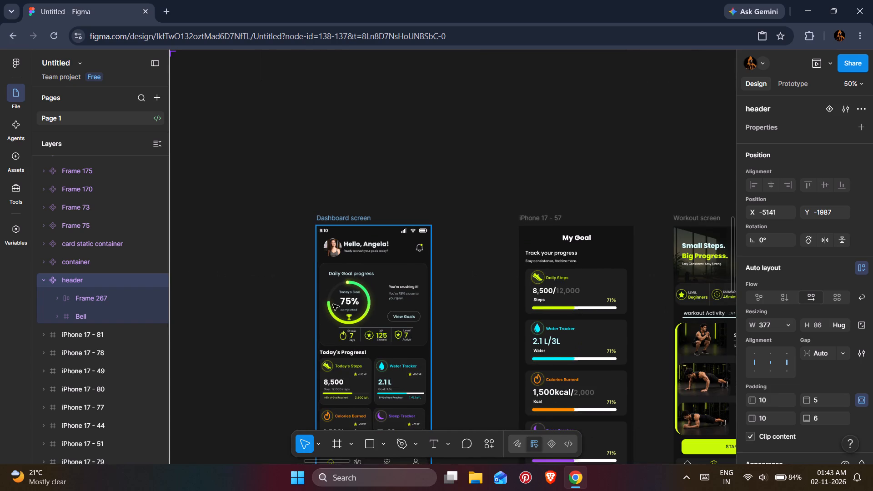
{"action": "key", "text": "ctrl+plus"}
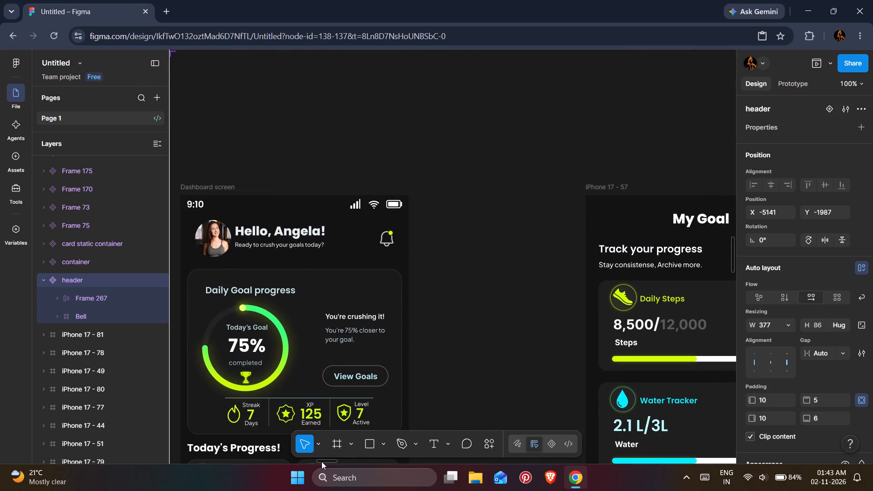
{"action": "left_click_drag", "start_coordinate": [326, 460], "coordinate": [321, 460]}
{"action": "double_click", "coordinate": [374, 242]}
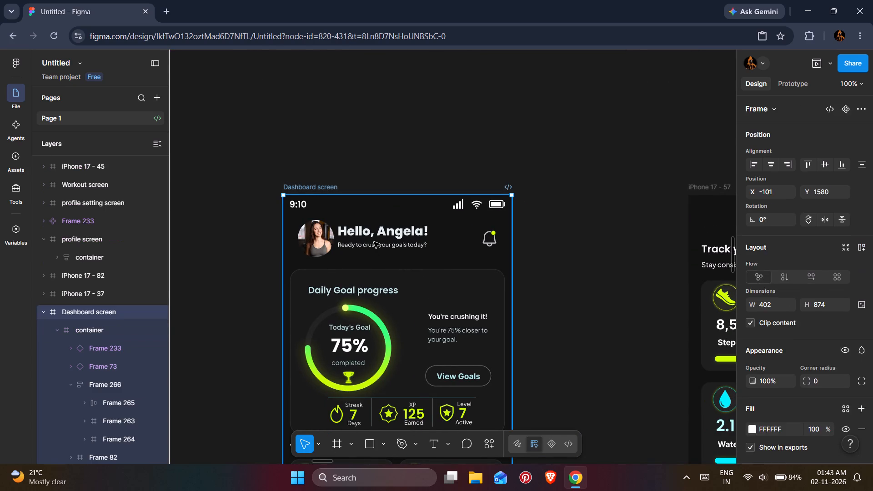
{"action": "double_click", "coordinate": [374, 242]}
{"action": "left_click", "coordinate": [466, 253]}
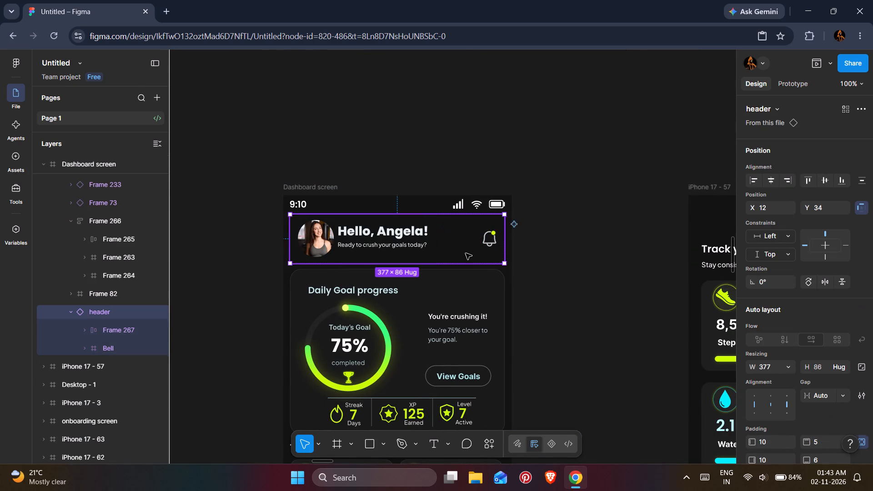
{"action": "key", "text": "ctrl+plus"}
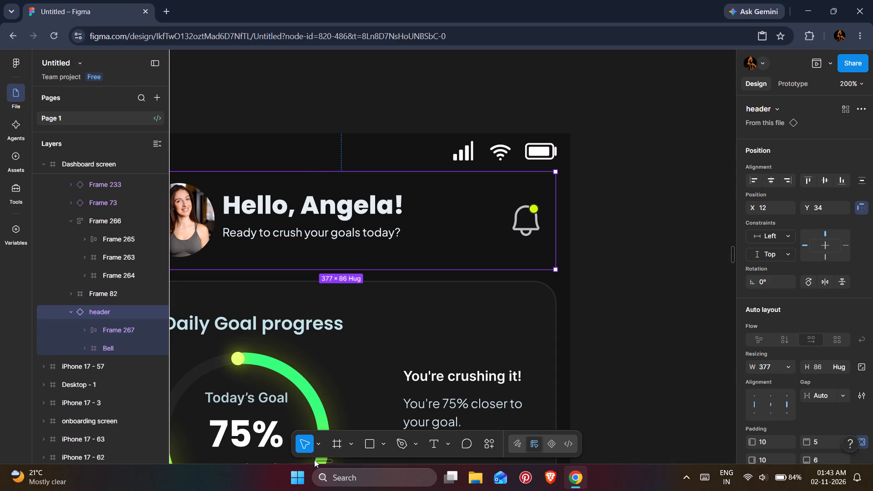
{"action": "left_click_drag", "start_coordinate": [314, 460], "coordinate": [310, 460]}
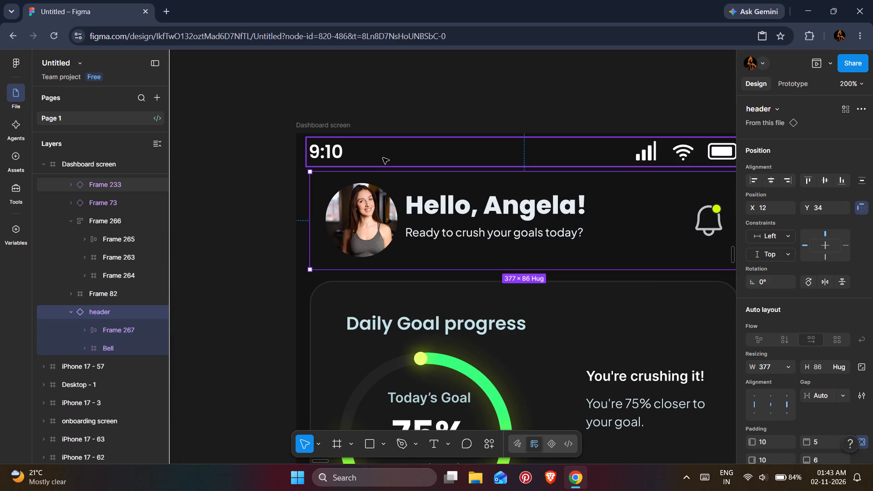
{"action": "left_click", "coordinate": [324, 457]}
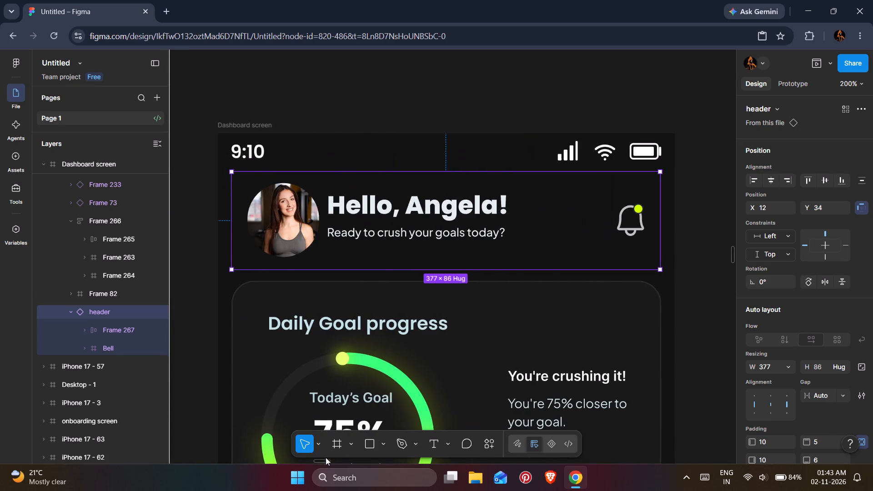
Check the sizes and spacing of the Dashboard's status bar, header and Daily Goal progress card.
{"action": "left_click", "coordinate": [277, 161]}
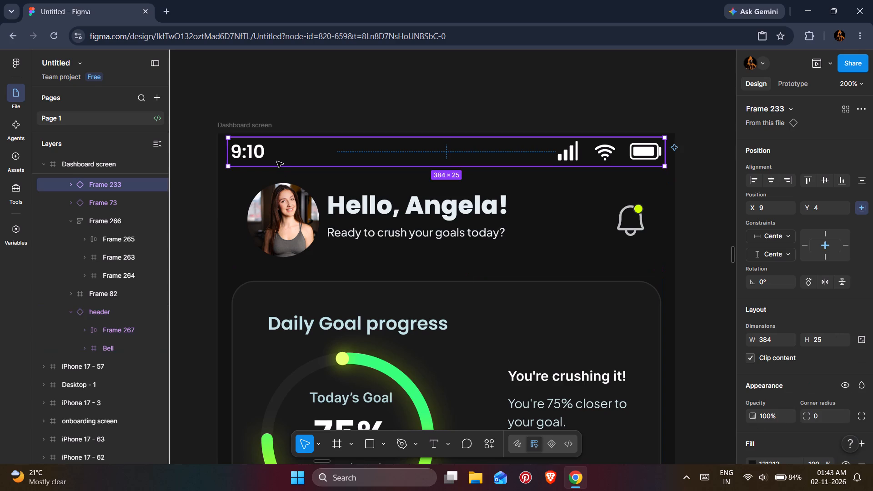
{"action": "left_click", "coordinate": [772, 341]}
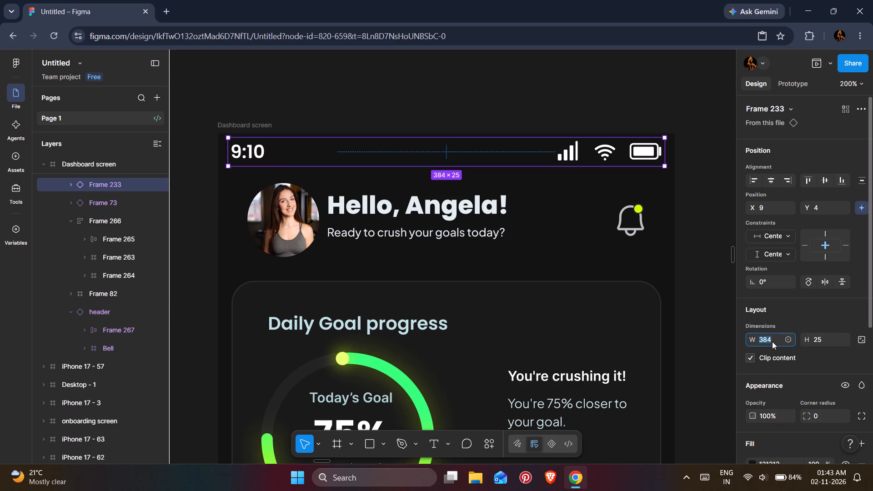
{"action": "scroll", "coordinate": [772, 341], "scroll_direction": "down", "scroll_amount": 4}
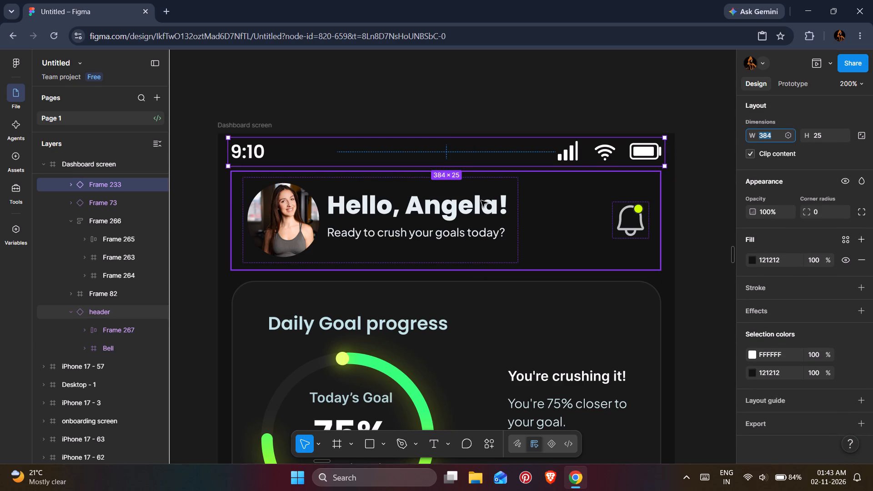
{"action": "left_click", "coordinate": [481, 200]}
{"action": "scroll", "coordinate": [481, 200], "scroll_direction": "down", "scroll_amount": 7}
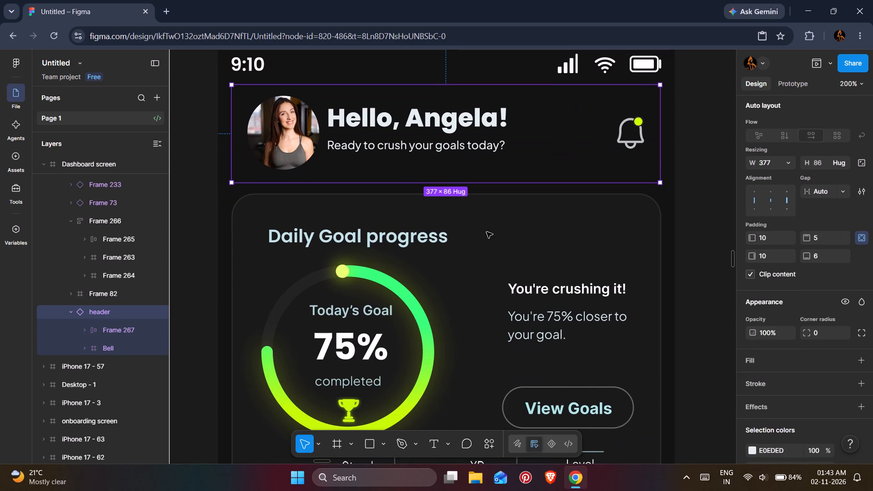
{"action": "left_click", "coordinate": [452, 254]}
{"action": "scroll", "coordinate": [452, 254], "scroll_direction": "down", "scroll_amount": 2}
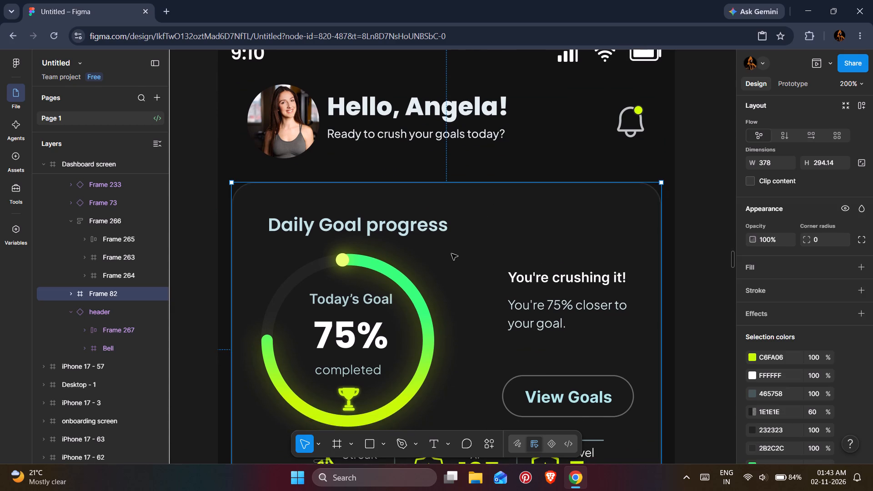
{"action": "scroll", "coordinate": [452, 254], "scroll_direction": "down", "scroll_amount": 6}
{"action": "scroll", "coordinate": [452, 254], "scroll_direction": "up", "scroll_amount": 6}
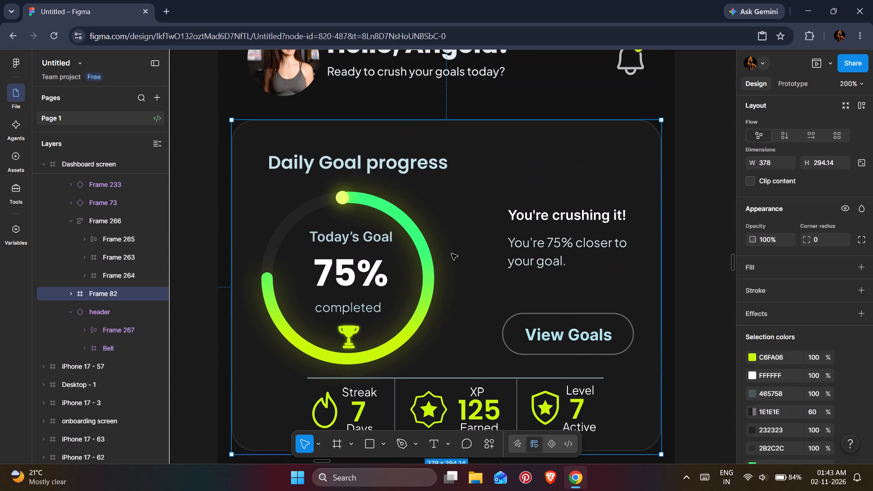
{"action": "scroll", "coordinate": [452, 254], "scroll_direction": "up", "scroll_amount": 5}
Nudge the Dashboard's header instance down by 2 px.
{"action": "left_click", "coordinate": [407, 123]}
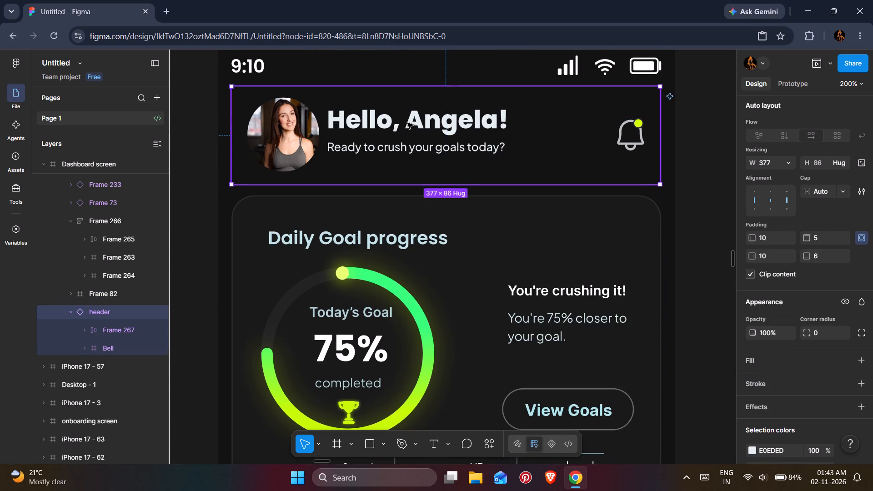
{"action": "key", "text": "Down"}
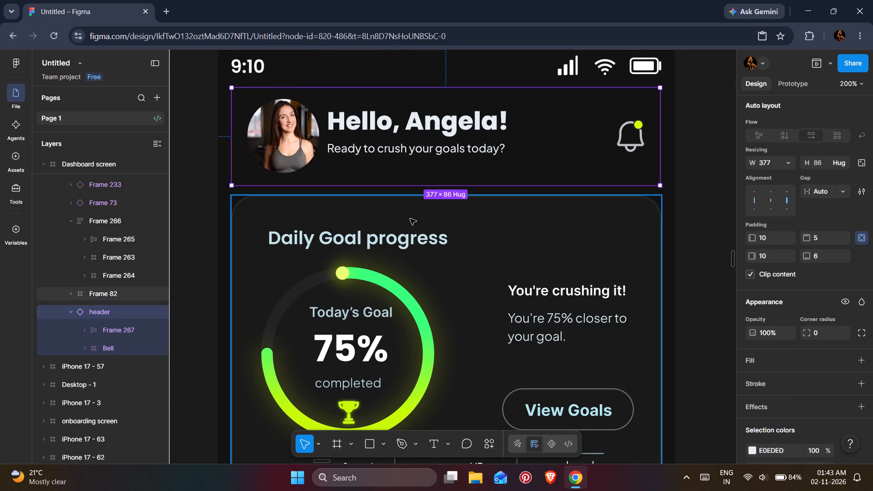
{"action": "key", "text": "Down"}
Nudge the Daily Goal progress card down by 2 px in total on the Dashboard screen.
{"action": "left_click", "coordinate": [408, 200]}
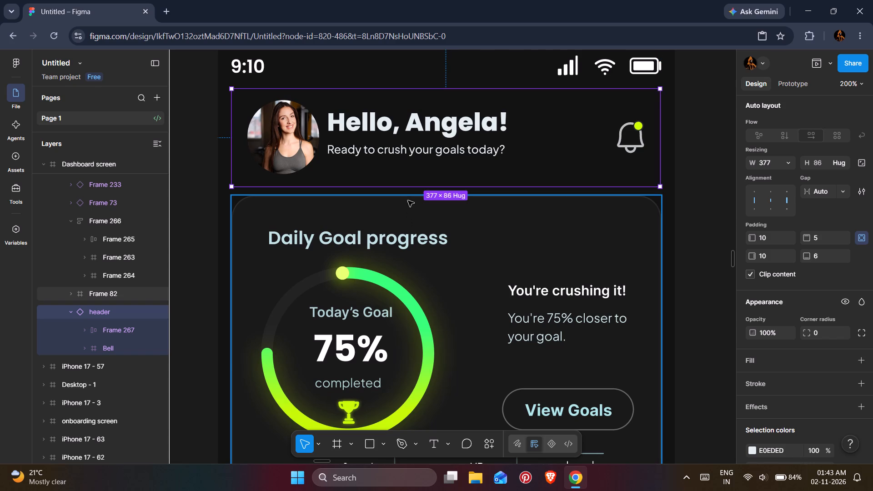
{"action": "scroll", "coordinate": [408, 200], "scroll_direction": "down", "scroll_amount": 12}
{"action": "key", "text": "Down"}
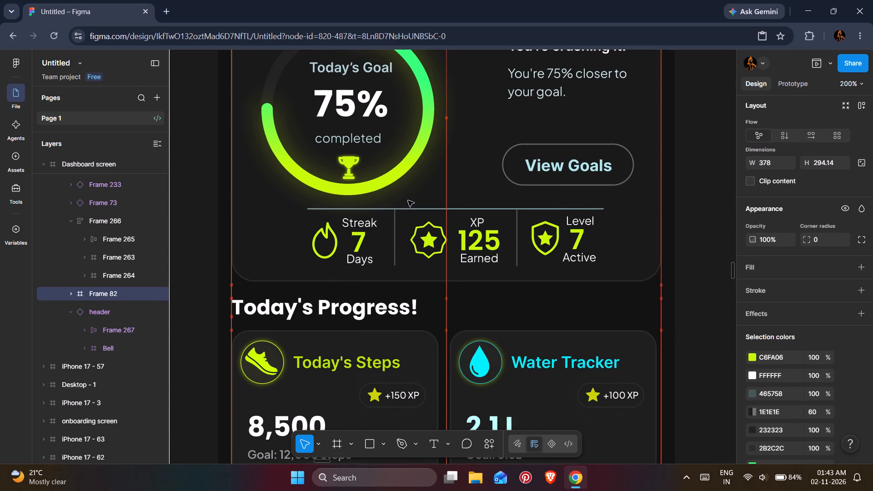
{"action": "key", "text": "Down"}
{"action": "scroll", "coordinate": [408, 208], "scroll_direction": "down", "scroll_amount": 7}
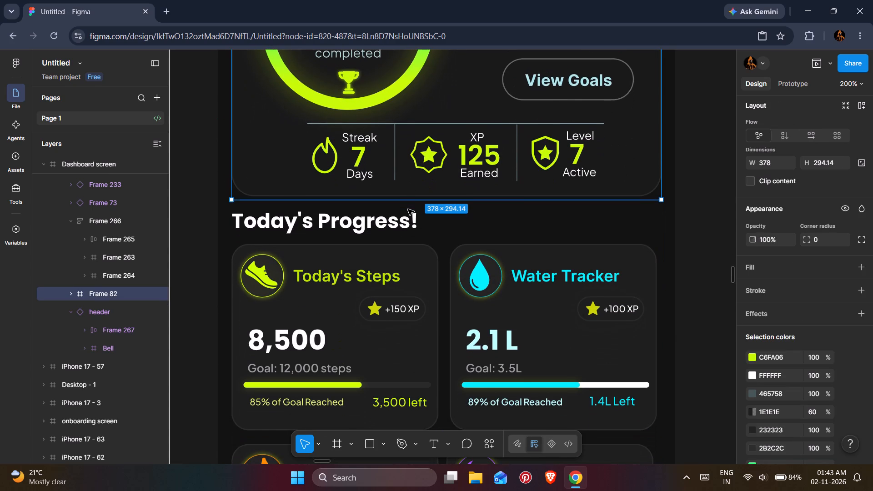
{"action": "key", "text": "Down"}
{"action": "scroll", "coordinate": [408, 209], "scroll_direction": "down", "scroll_amount": 4}
{"action": "key", "text": "Up"}
{"action": "scroll", "coordinate": [408, 209], "scroll_direction": "up", "scroll_amount": 6}
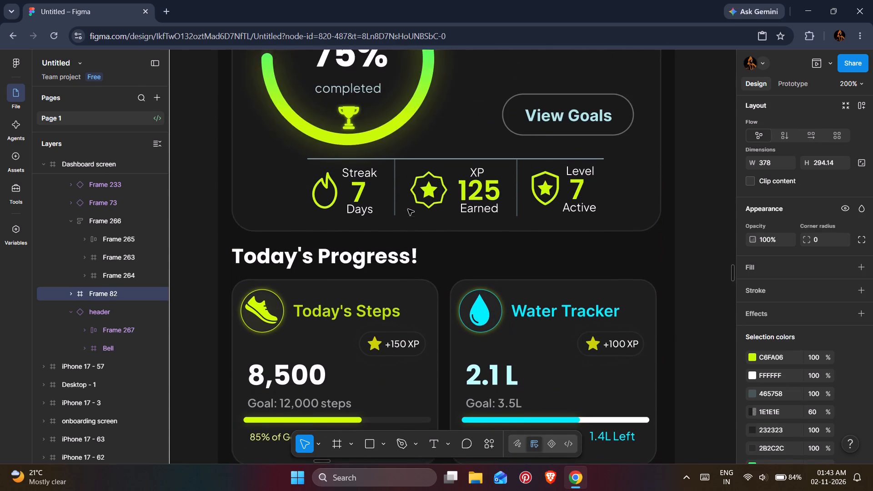
{"action": "scroll", "coordinate": [408, 209], "scroll_direction": "up", "scroll_amount": 5}
{"action": "scroll", "coordinate": [408, 209], "scroll_direction": "down", "scroll_amount": 20}
{"action": "scroll", "coordinate": [408, 209], "scroll_direction": "down", "scroll_amount": 2}
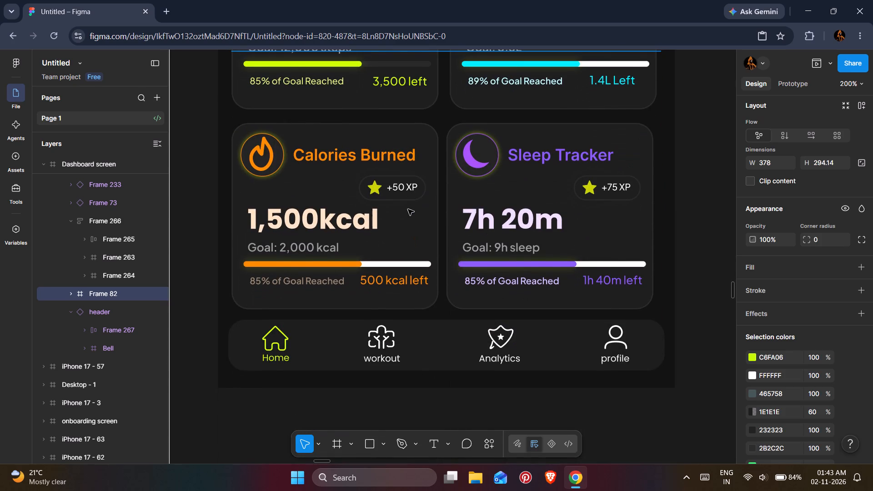
Nudge the Today's Progress section with its four tracker cards up by 2 px.
{"action": "left_click", "coordinate": [403, 205]}
{"action": "scroll", "coordinate": [402, 209], "scroll_direction": "up", "scroll_amount": 5}
{"action": "key", "text": "Up"}
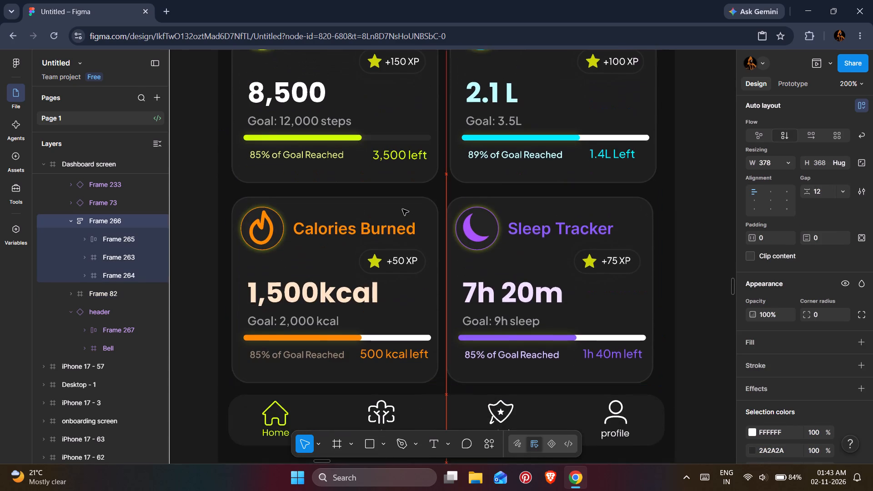
{"action": "scroll", "coordinate": [402, 209], "scroll_direction": "up", "scroll_amount": 6}
{"action": "key", "text": "Up"}
{"action": "scroll", "coordinate": [402, 209], "scroll_direction": "up", "scroll_amount": 10}
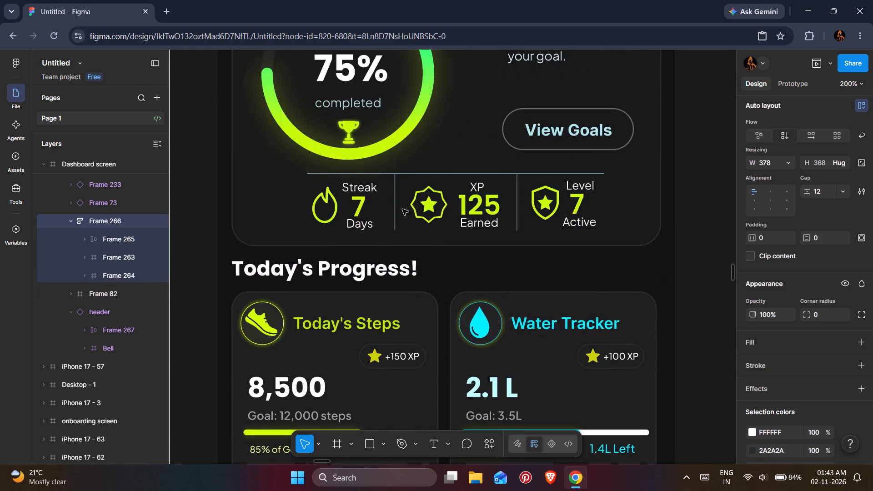
Nudge the Daily Goal progress card up by 1 px on the Dashboard screen.
{"action": "scroll", "coordinate": [402, 209], "scroll_direction": "up", "scroll_amount": 4}
{"action": "left_click", "coordinate": [402, 209]}
{"action": "scroll", "coordinate": [402, 209], "scroll_direction": "up", "scroll_amount": 3}
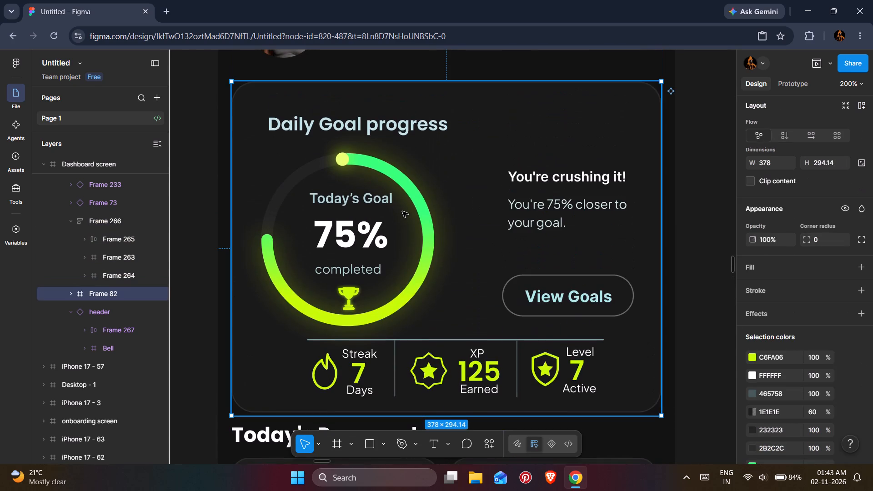
{"action": "scroll", "coordinate": [402, 211], "scroll_direction": "up", "scroll_amount": 5}
{"action": "key", "text": "Up"}
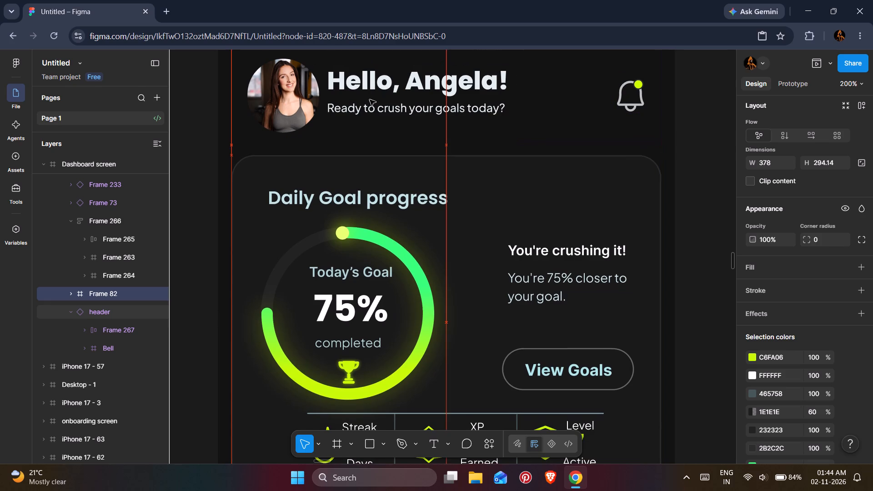
Compare the size and position of the Dashboard's status bar with the status bar on the profile screen.
{"action": "key", "text": "ctrl+minus"}
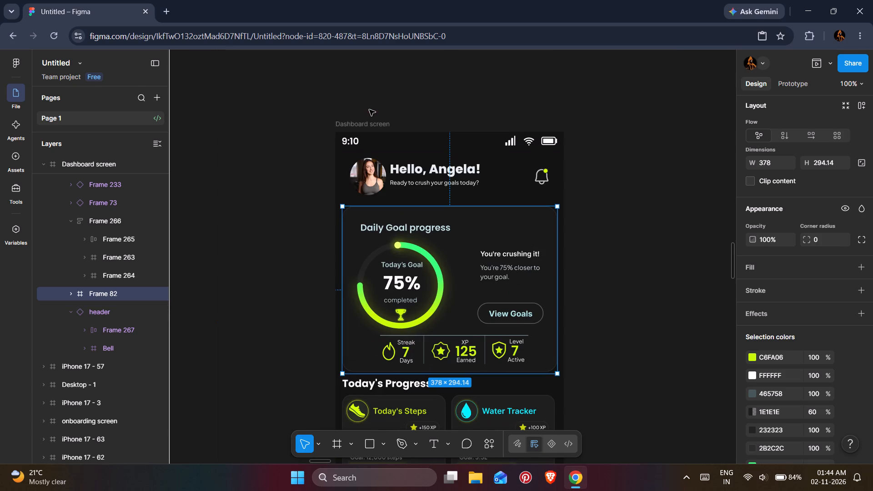
{"action": "scroll", "coordinate": [369, 110], "scroll_direction": "down", "scroll_amount": 4}
{"action": "scroll", "coordinate": [412, 212], "scroll_direction": "up", "scroll_amount": 5}
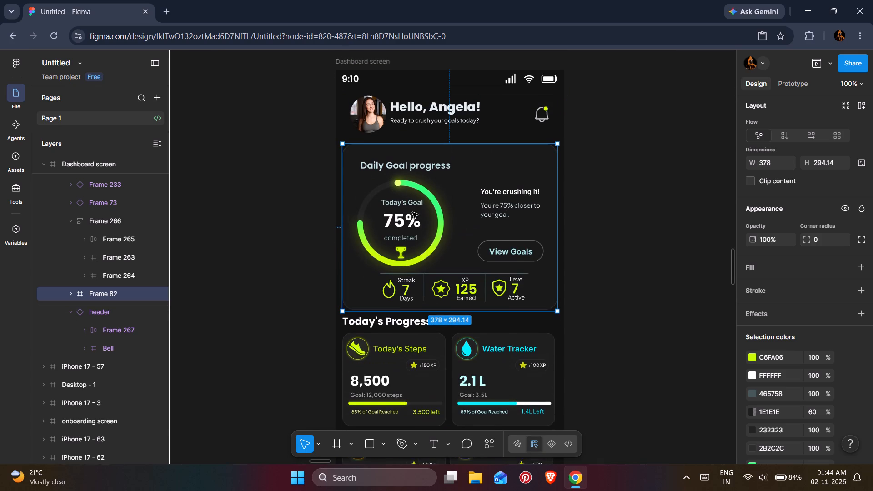
{"action": "left_click", "coordinate": [382, 85]}
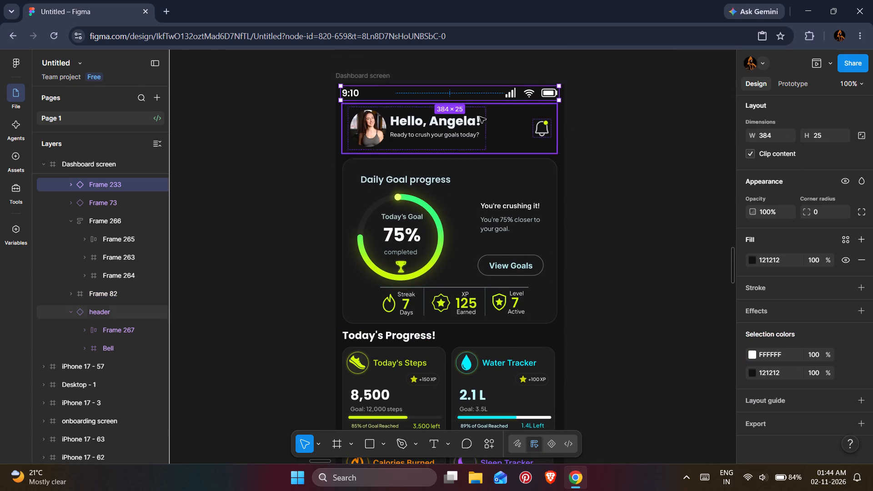
{"action": "scroll", "coordinate": [638, 148], "scroll_direction": "down", "scroll_amount": 15}
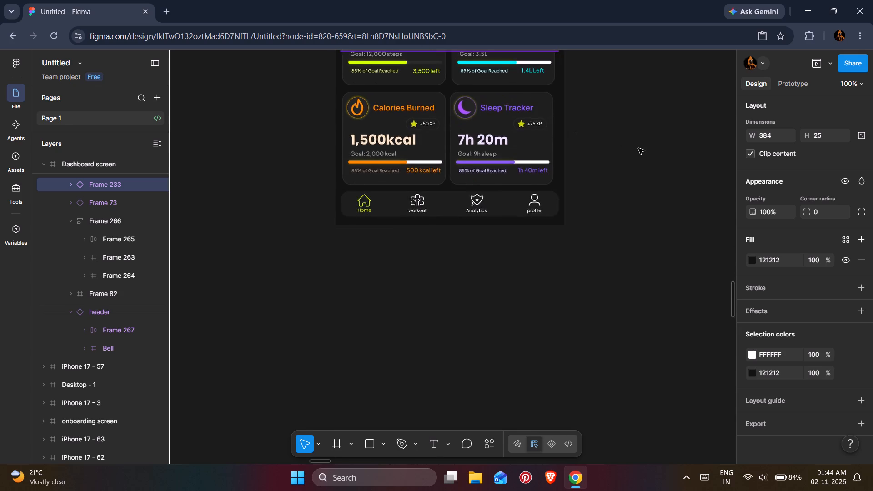
{"action": "scroll", "coordinate": [638, 148], "scroll_direction": "down", "scroll_amount": 12}
{"action": "key", "text": "ctrl+minus"}
{"action": "key", "text": "ctrl+minus"}
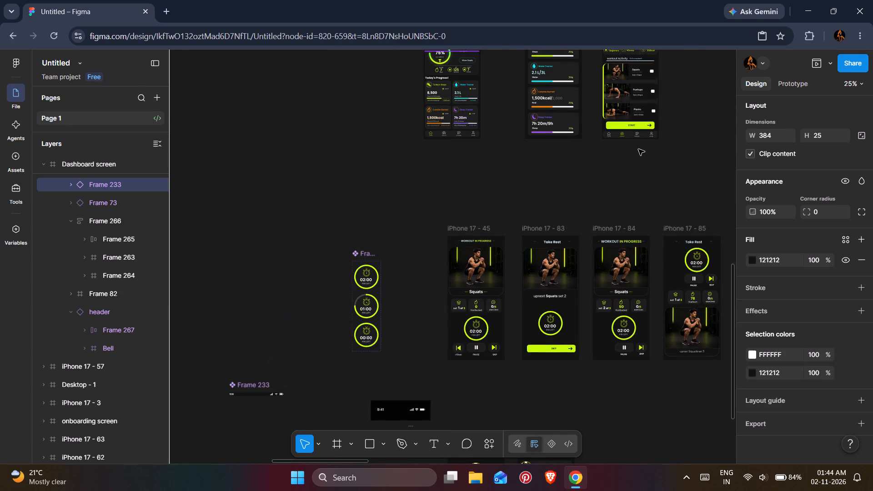
{"action": "scroll", "coordinate": [436, 258], "scroll_direction": "down", "scroll_amount": 7}
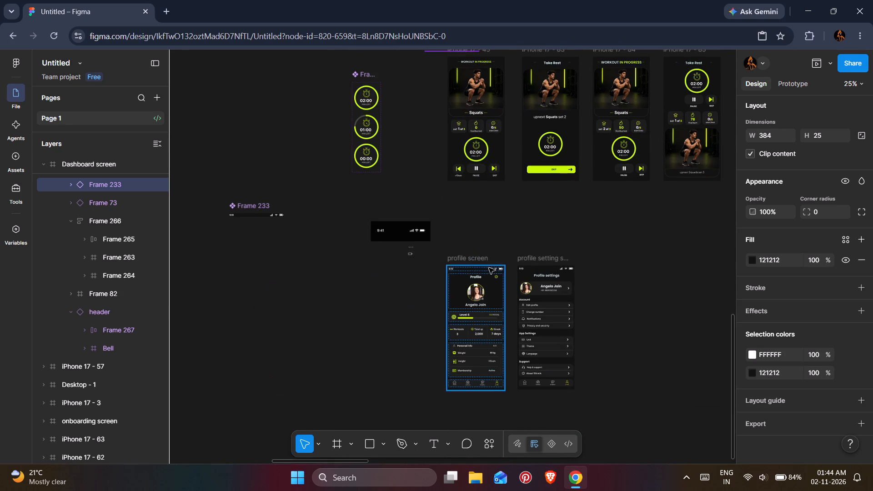
{"action": "double_click", "coordinate": [488, 269]}
{"action": "scroll", "coordinate": [761, 286], "scroll_direction": "up", "scroll_amount": 3}
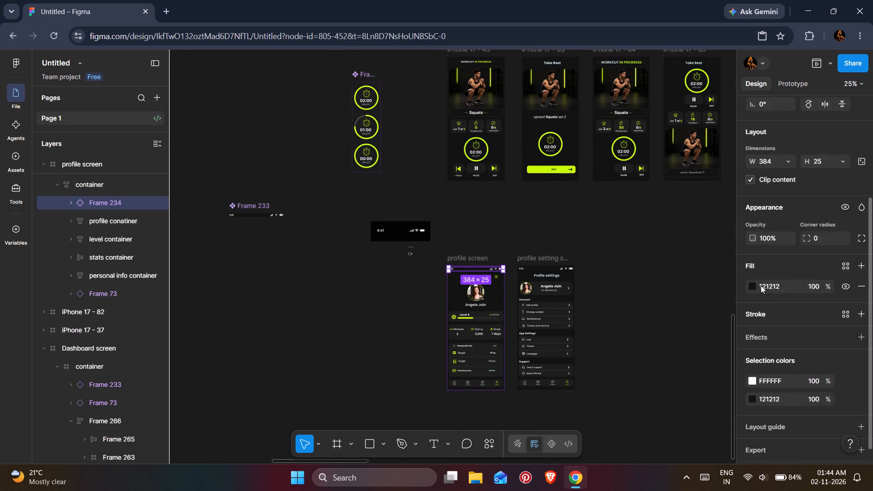
{"action": "scroll", "coordinate": [526, 238], "scroll_direction": "up", "scroll_amount": 5}
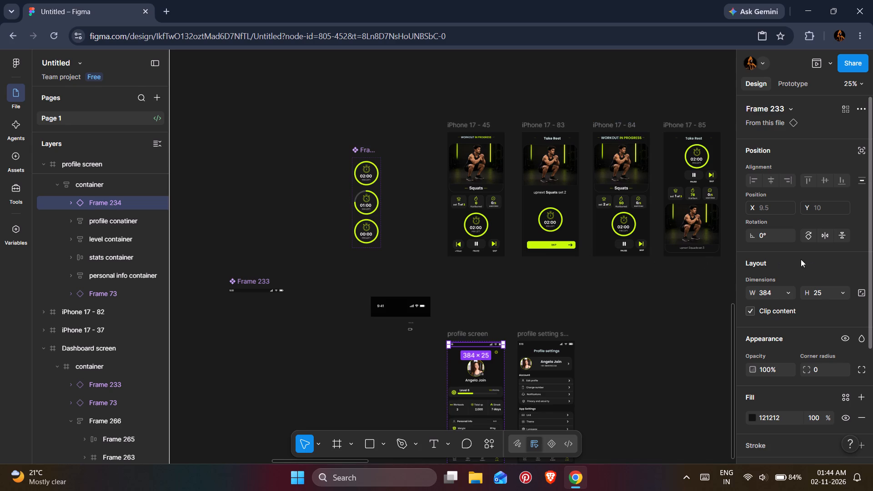
{"action": "scroll", "coordinate": [543, 251], "scroll_direction": "up", "scroll_amount": 9}
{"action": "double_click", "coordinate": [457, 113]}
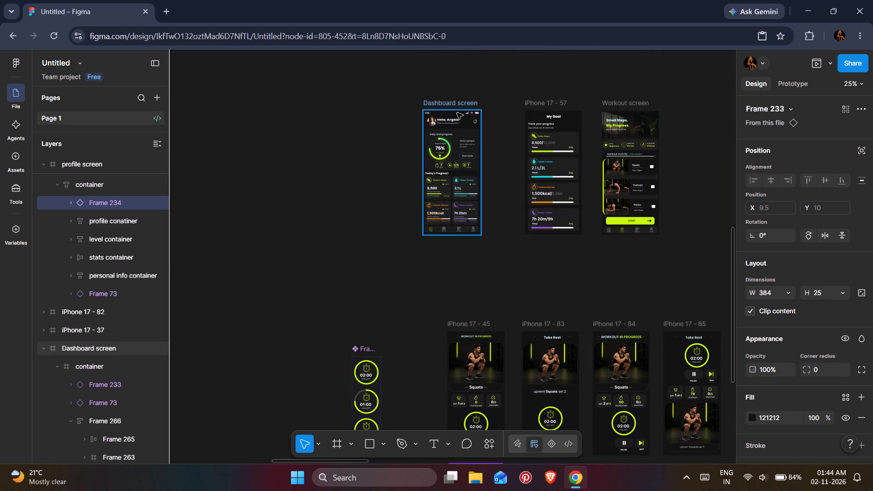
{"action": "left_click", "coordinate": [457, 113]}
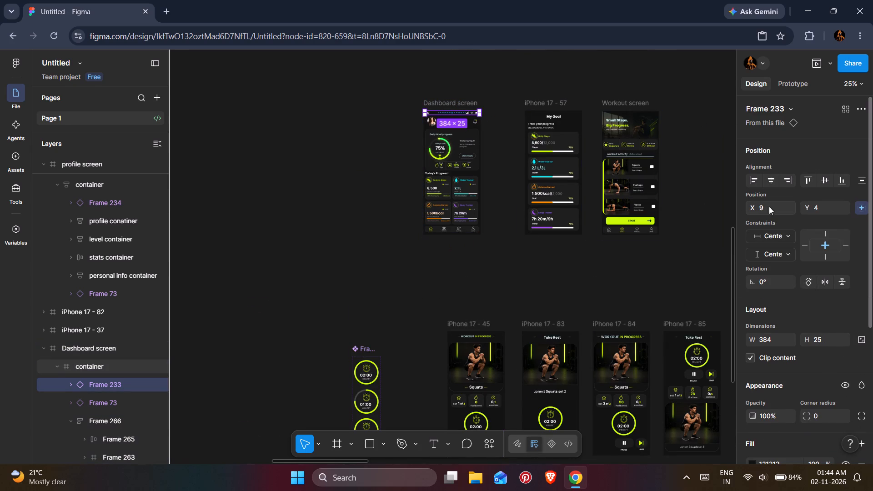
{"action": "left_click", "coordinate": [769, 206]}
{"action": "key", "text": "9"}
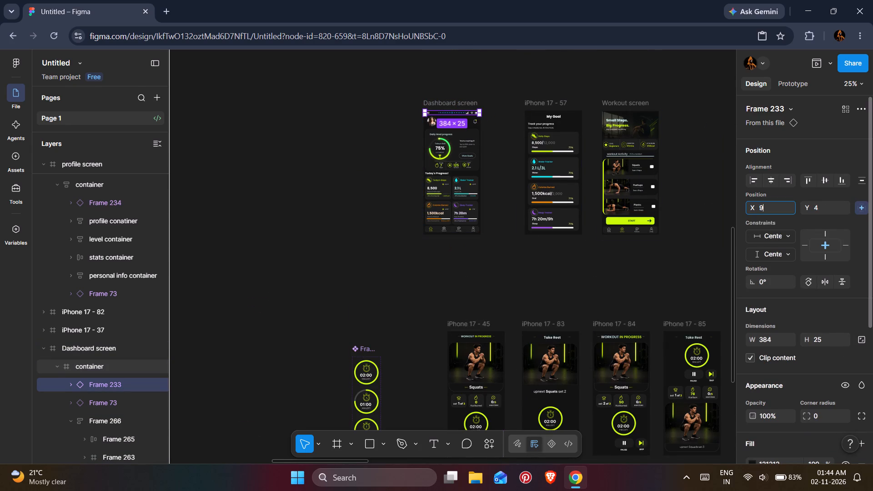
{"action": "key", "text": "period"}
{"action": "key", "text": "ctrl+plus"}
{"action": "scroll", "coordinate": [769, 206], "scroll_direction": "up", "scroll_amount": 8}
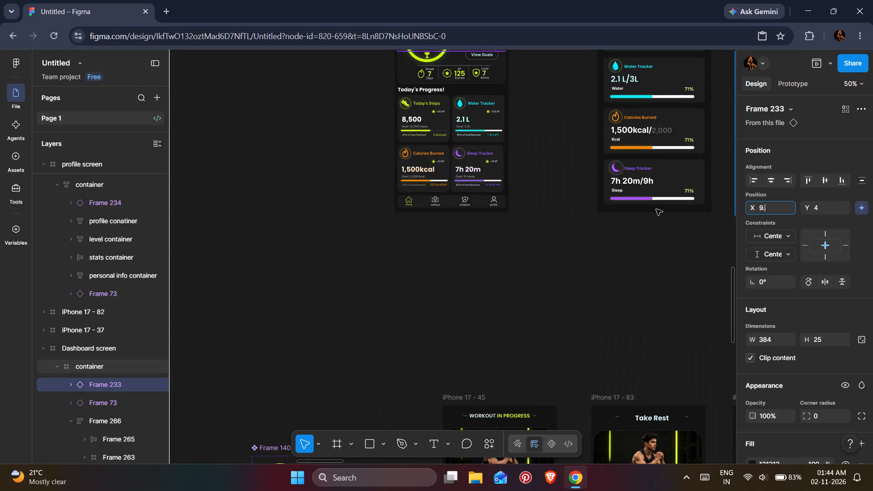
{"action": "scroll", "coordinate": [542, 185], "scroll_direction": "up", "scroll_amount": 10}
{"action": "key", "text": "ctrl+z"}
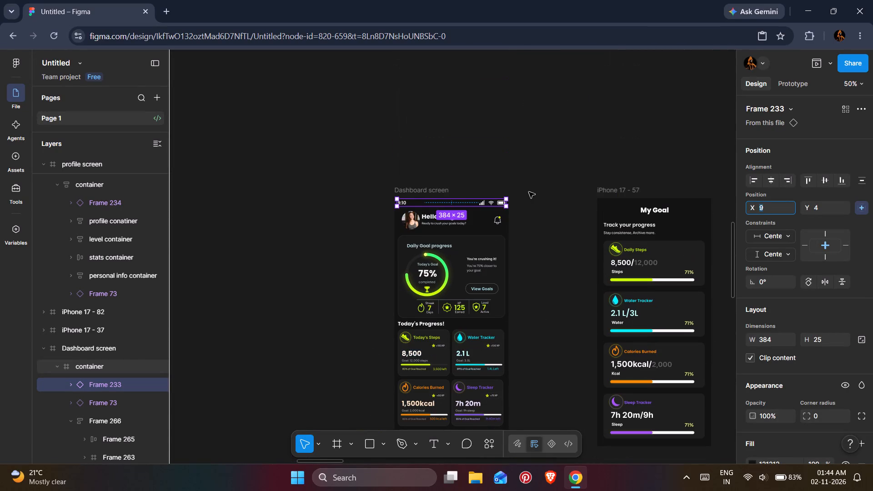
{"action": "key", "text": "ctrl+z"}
Set the X position of the Dashboard's status bar instance to 9.5.
{"action": "left_click", "coordinate": [90, 366]}
{"action": "left_click", "coordinate": [94, 381]}
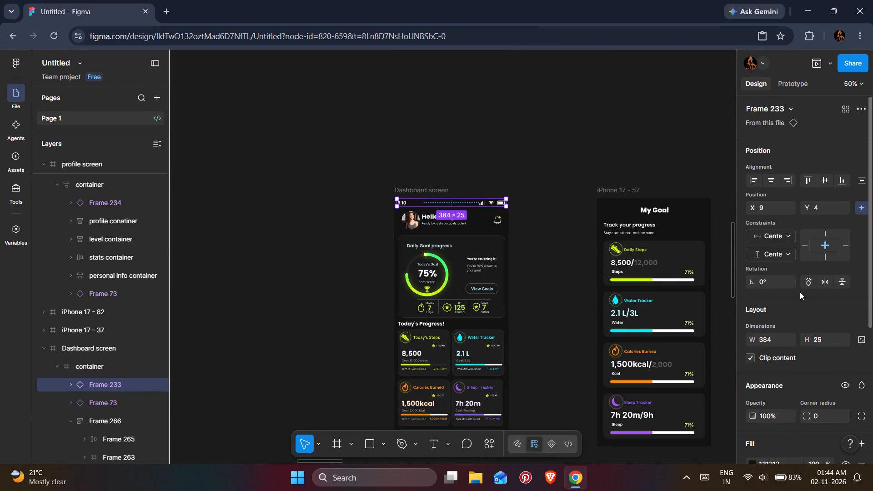
{"action": "left_click", "coordinate": [772, 205]}
{"action": "type", "text": "9.5"}
{"action": "key", "text": "Return"}
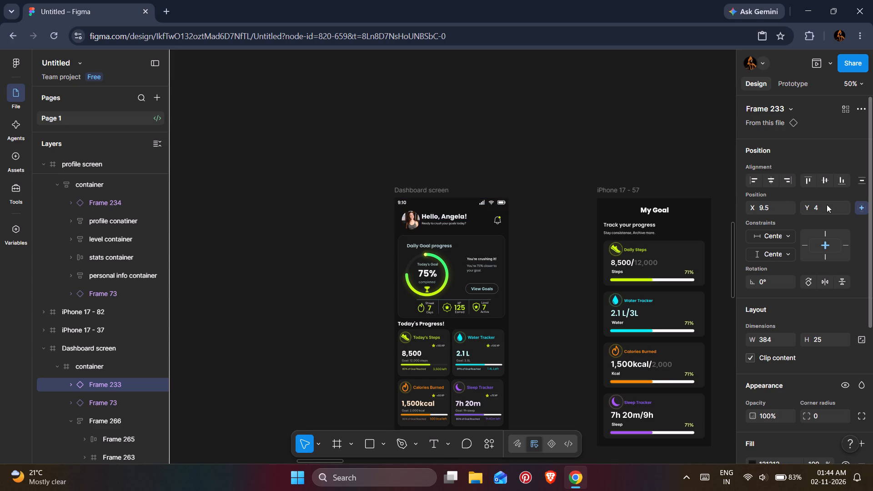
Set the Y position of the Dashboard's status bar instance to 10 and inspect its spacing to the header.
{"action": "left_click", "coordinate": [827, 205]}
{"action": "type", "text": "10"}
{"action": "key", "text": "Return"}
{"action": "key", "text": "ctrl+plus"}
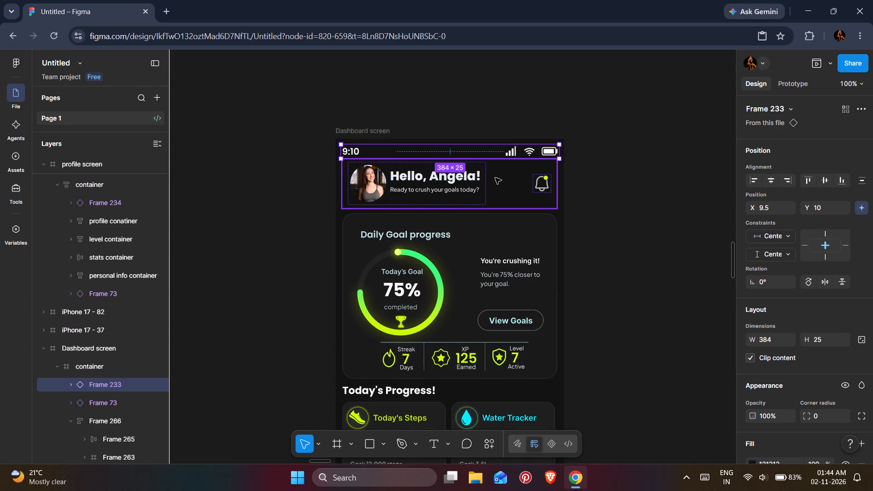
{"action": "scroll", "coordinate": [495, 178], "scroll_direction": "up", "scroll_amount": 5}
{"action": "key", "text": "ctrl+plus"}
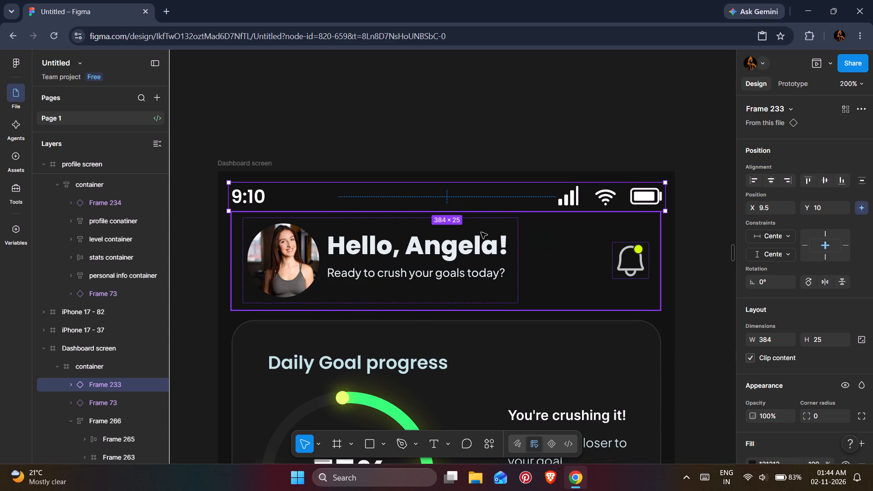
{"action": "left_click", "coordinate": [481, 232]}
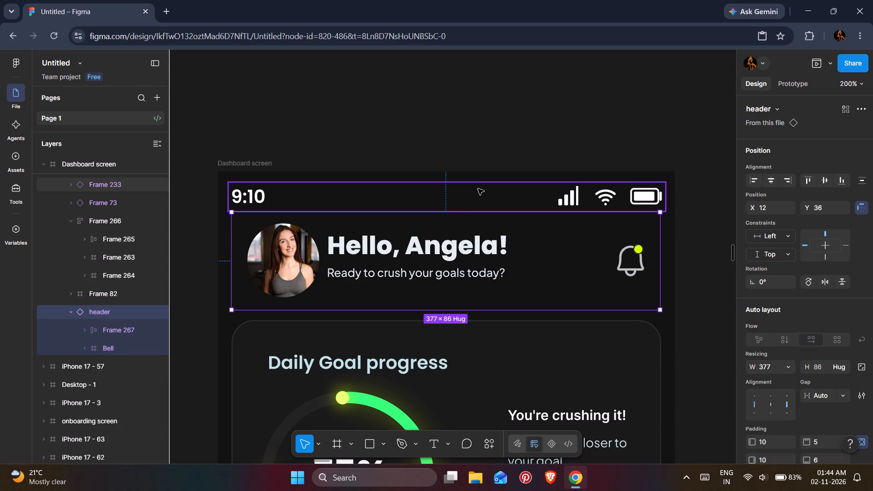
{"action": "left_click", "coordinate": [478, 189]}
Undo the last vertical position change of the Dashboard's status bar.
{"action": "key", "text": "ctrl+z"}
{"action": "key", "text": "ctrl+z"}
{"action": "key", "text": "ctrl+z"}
Check the position and spacing of the Dashboard's status bar, header, progress sections and bottom navigation bar.
{"action": "left_click", "coordinate": [460, 231]}
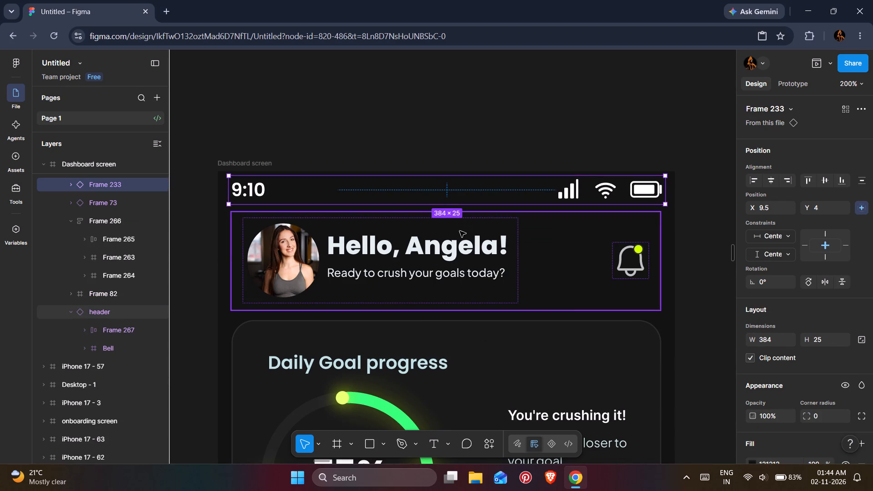
{"action": "left_click", "coordinate": [473, 195]}
{"action": "left_click", "coordinate": [471, 245]}
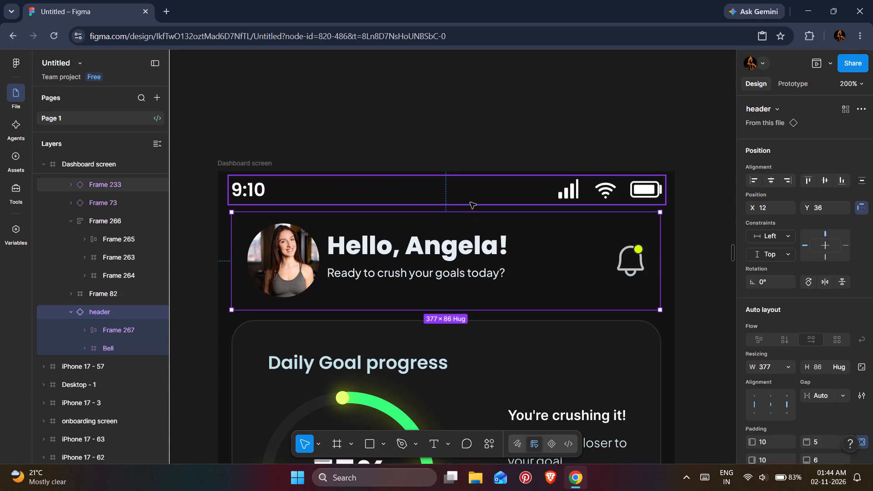
{"action": "left_click", "coordinate": [470, 202]}
{"action": "left_click", "coordinate": [459, 239]}
{"action": "scroll", "coordinate": [459, 239], "scroll_direction": "down", "scroll_amount": 8}
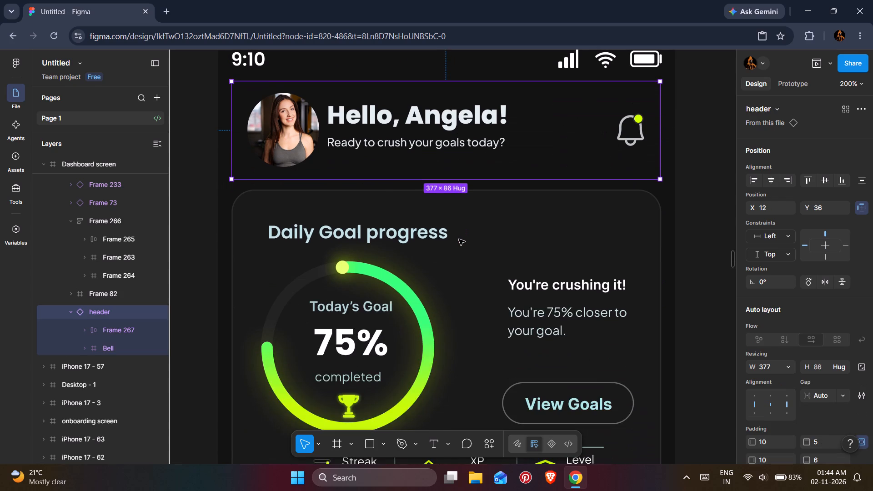
{"action": "key", "text": "ctrl+minus"}
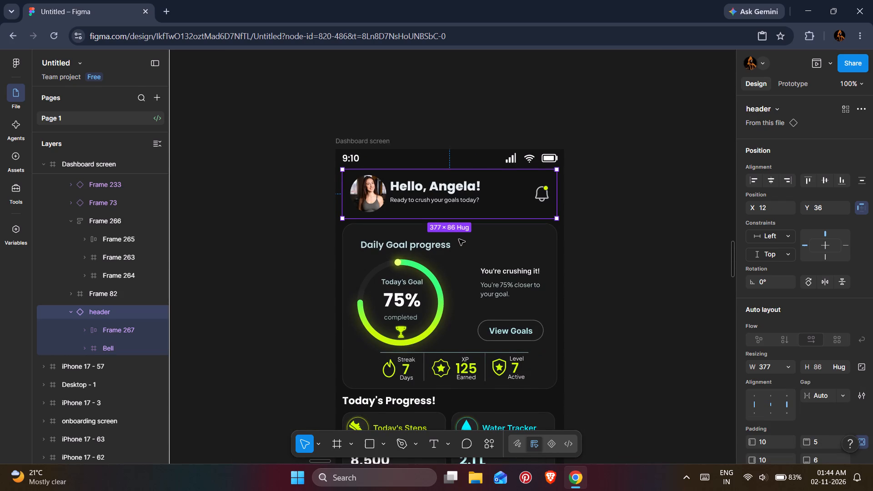
{"action": "scroll", "coordinate": [459, 239], "scroll_direction": "down", "scroll_amount": 7}
{"action": "scroll", "coordinate": [454, 241], "scroll_direction": "up", "scroll_amount": 3}
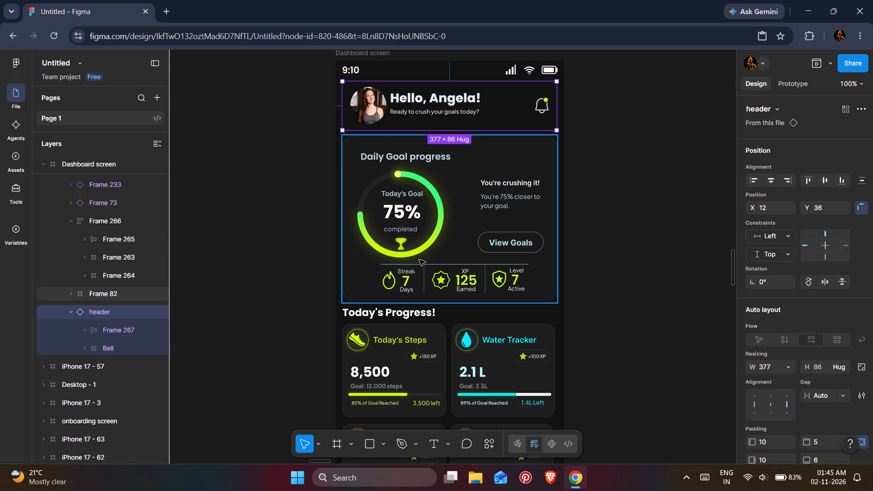
{"action": "scroll", "coordinate": [419, 260], "scroll_direction": "down", "scroll_amount": 9}
{"action": "left_click", "coordinate": [421, 279]}
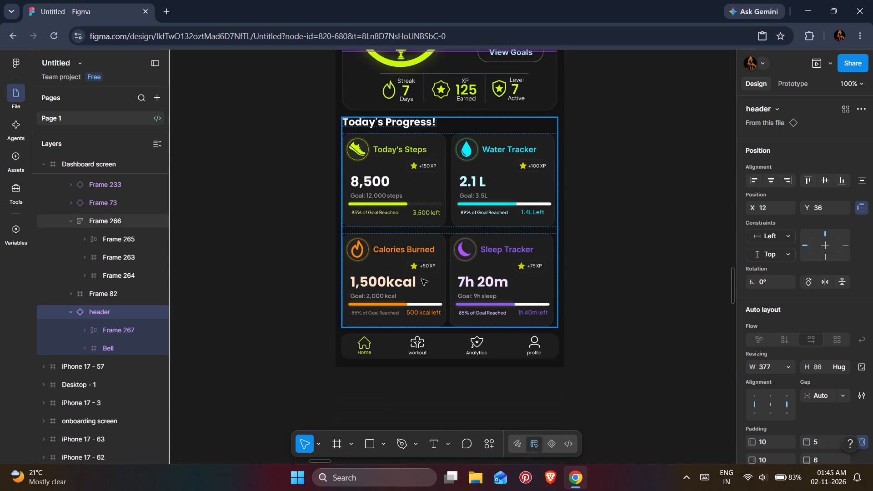
{"action": "left_click", "coordinate": [425, 348]}
{"action": "scroll", "coordinate": [425, 348], "scroll_direction": "up", "scroll_amount": 7}
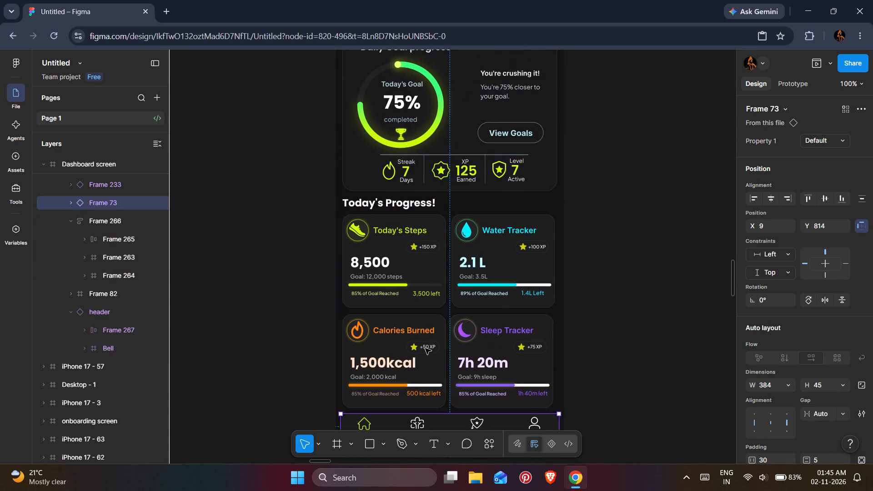
Apply auto layout to the row holding the Today's Steps and Water Tracker cards, with 4 horizontal and 2 vertical padding.
{"action": "left_click", "coordinate": [426, 311]}
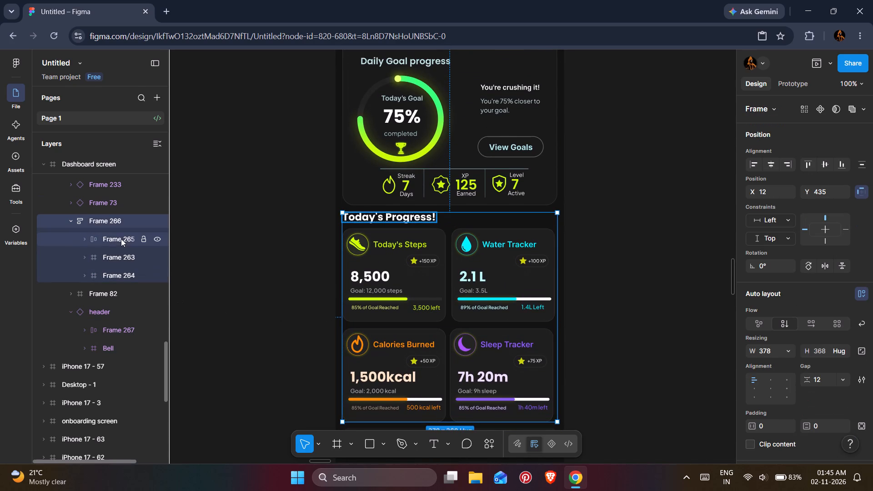
{"action": "left_click", "coordinate": [115, 238]}
{"action": "left_click", "coordinate": [106, 251]}
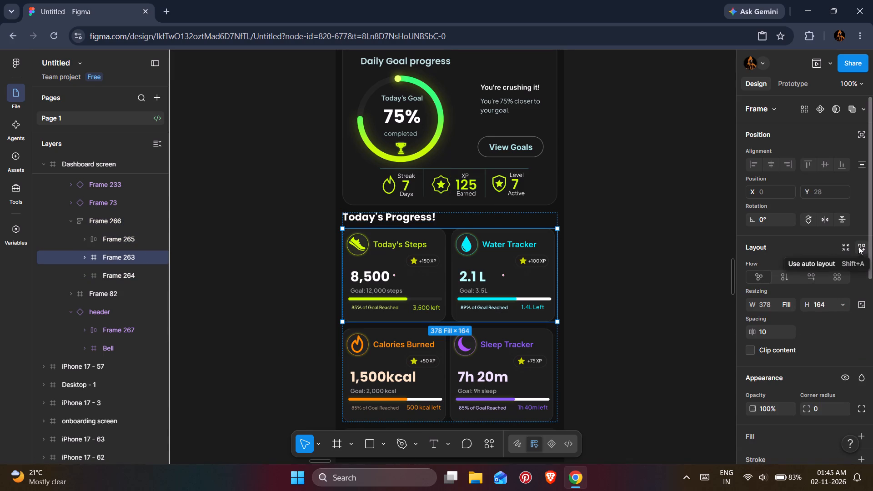
{"action": "left_click", "coordinate": [858, 246]}
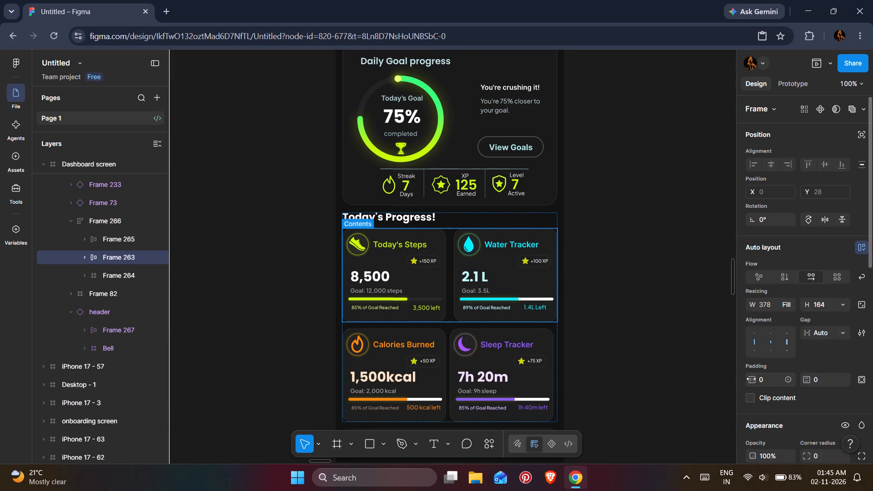
{"action": "left_click_drag", "start_coordinate": [751, 379], "coordinate": [442, 256]}
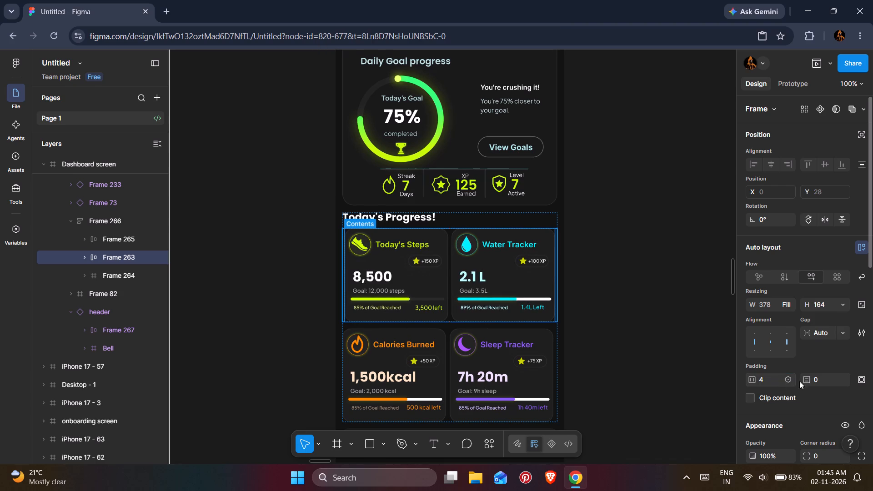
{"action": "left_click_drag", "start_coordinate": [811, 381], "coordinate": [439, 257]}
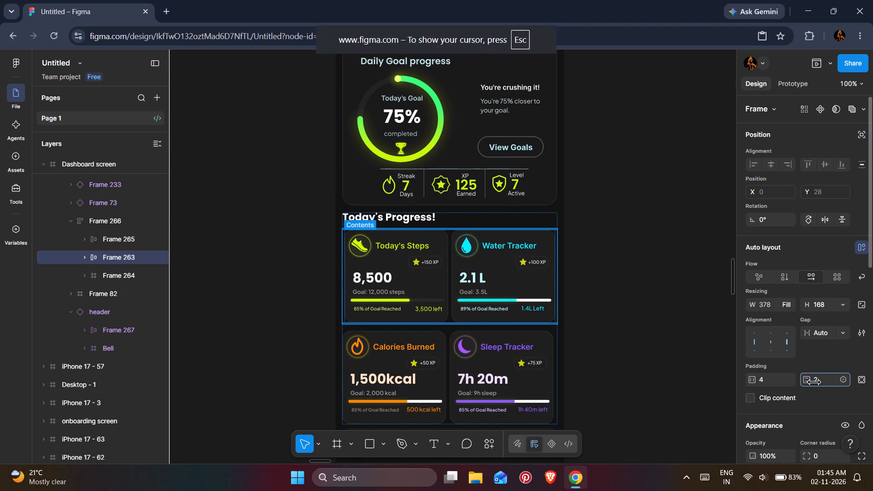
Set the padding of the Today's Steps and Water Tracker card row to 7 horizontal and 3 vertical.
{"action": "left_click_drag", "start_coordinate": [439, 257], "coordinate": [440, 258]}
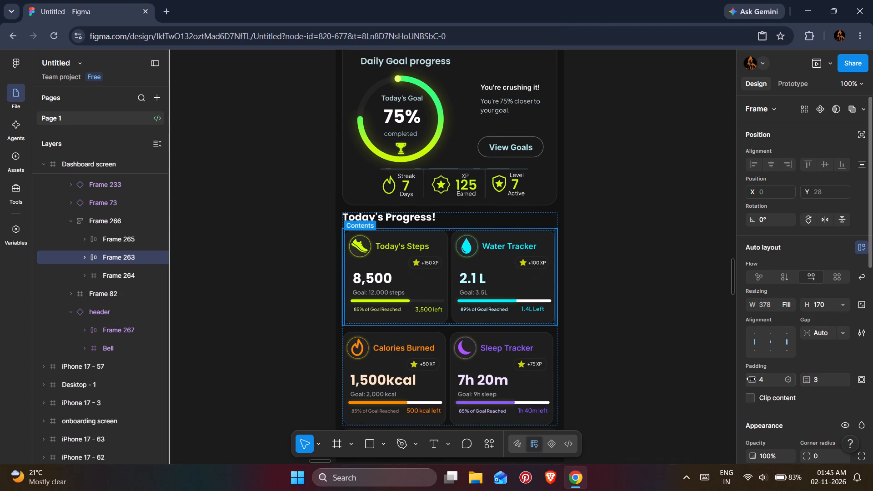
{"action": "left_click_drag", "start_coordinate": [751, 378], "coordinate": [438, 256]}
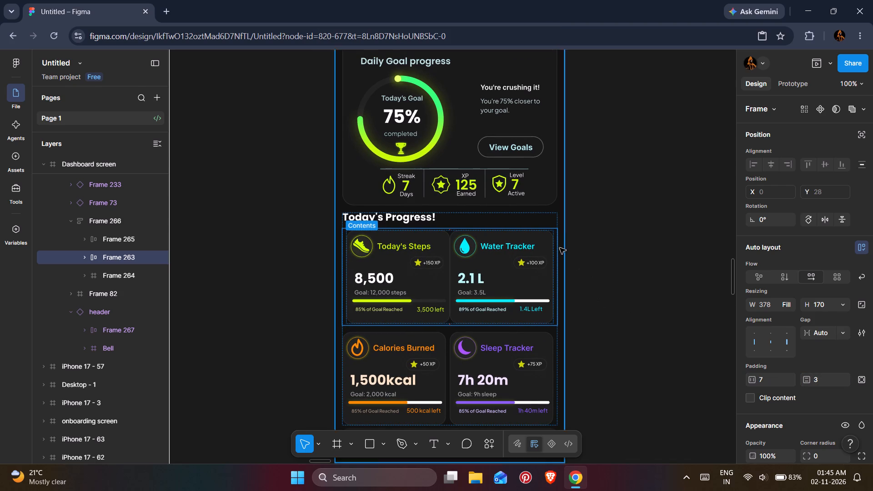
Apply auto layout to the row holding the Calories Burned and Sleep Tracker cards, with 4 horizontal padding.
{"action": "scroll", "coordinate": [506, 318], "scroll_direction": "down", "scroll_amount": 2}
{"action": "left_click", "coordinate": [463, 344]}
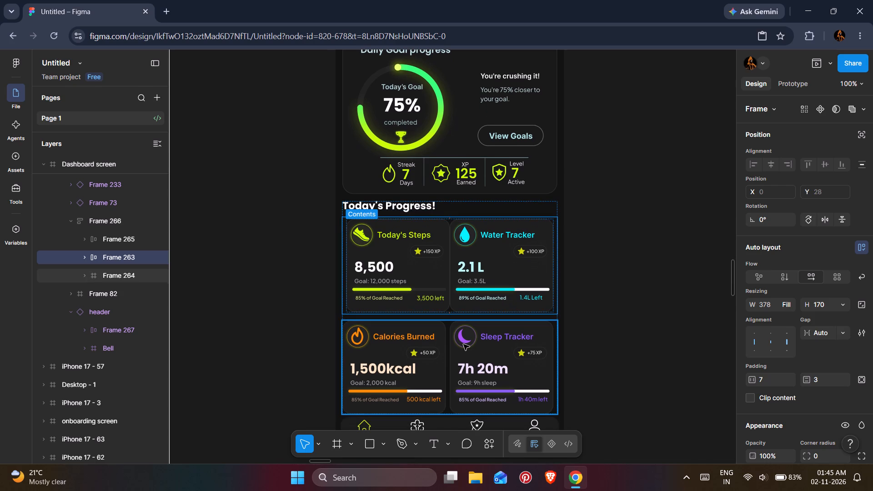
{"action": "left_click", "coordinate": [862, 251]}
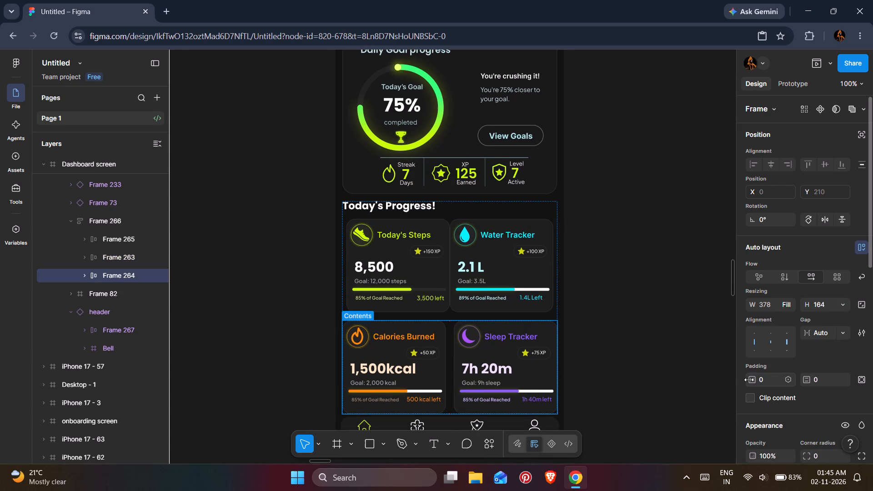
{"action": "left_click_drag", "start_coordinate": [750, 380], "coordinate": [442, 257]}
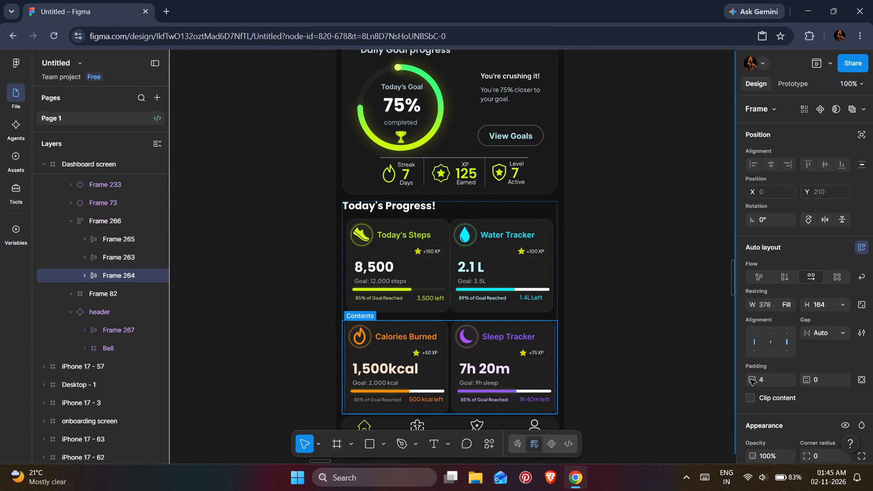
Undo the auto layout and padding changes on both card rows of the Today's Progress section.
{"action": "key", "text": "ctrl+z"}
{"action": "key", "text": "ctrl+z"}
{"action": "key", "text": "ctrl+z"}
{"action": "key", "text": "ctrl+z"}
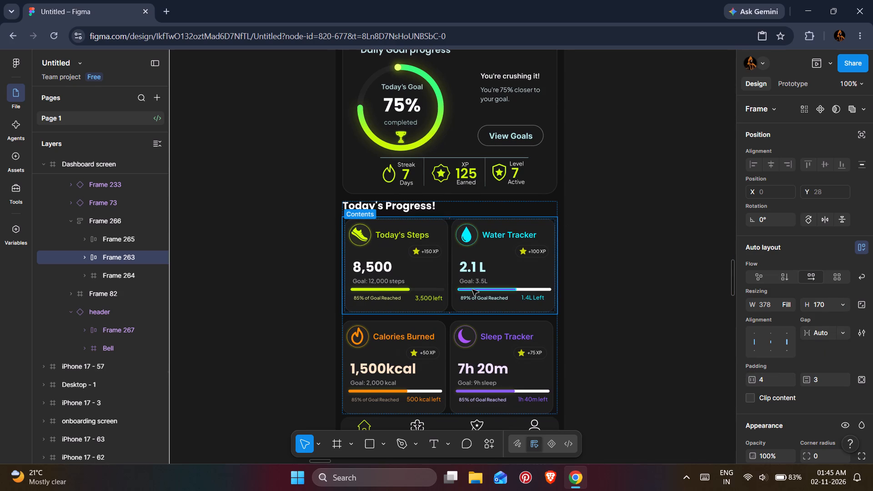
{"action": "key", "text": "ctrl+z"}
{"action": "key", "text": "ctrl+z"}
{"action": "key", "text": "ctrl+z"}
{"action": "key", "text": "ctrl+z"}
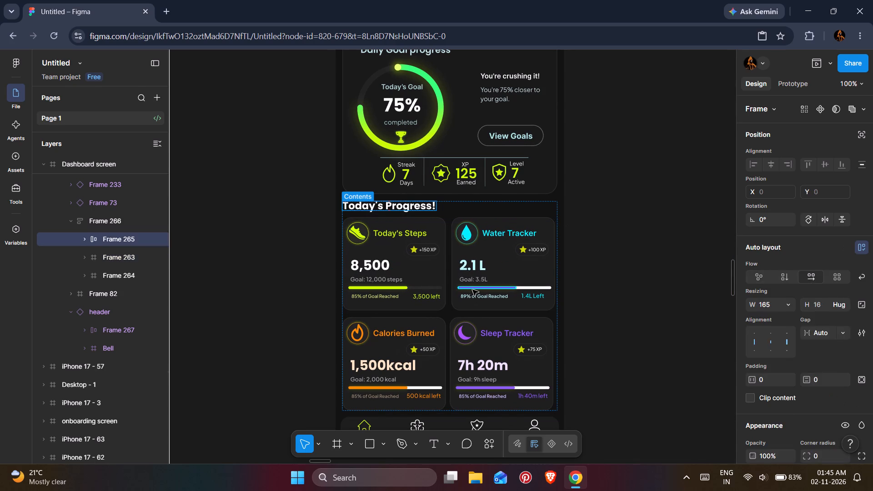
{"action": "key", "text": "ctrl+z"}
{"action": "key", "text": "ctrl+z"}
Examine the layout and spacing of the Today's Progress section, its heading frame and its two card rows.
{"action": "scroll", "coordinate": [472, 290], "scroll_direction": "down", "scroll_amount": 2}
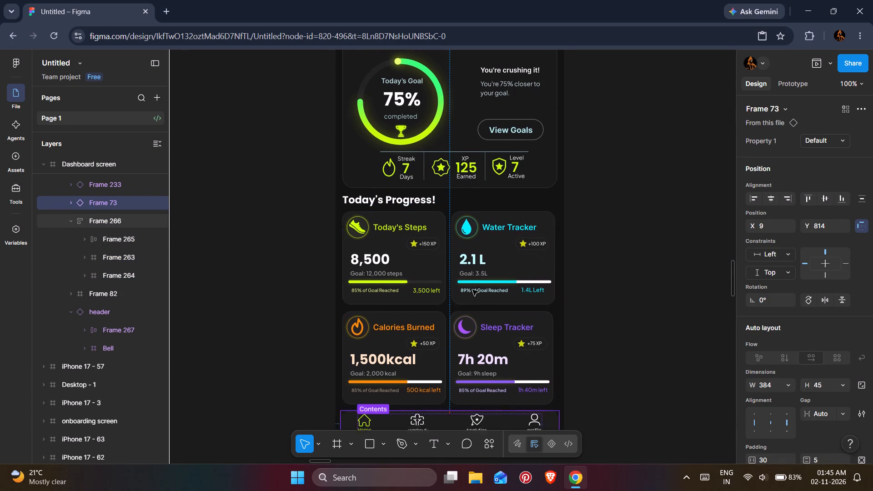
{"action": "scroll", "coordinate": [472, 290], "scroll_direction": "down", "scroll_amount": 3}
{"action": "left_click", "coordinate": [210, 344]}
{"action": "double_click", "coordinate": [388, 243]}
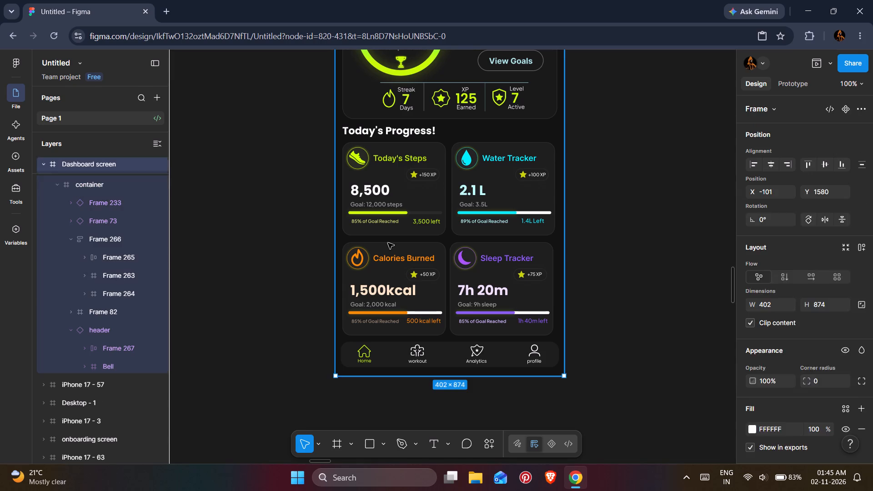
{"action": "double_click", "coordinate": [427, 193]}
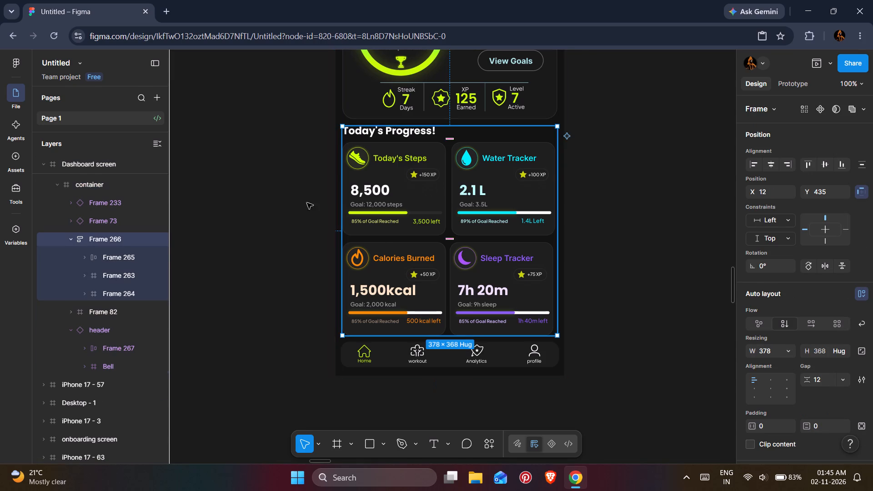
{"action": "left_click", "coordinate": [88, 257]}
{"action": "left_click", "coordinate": [88, 257]}
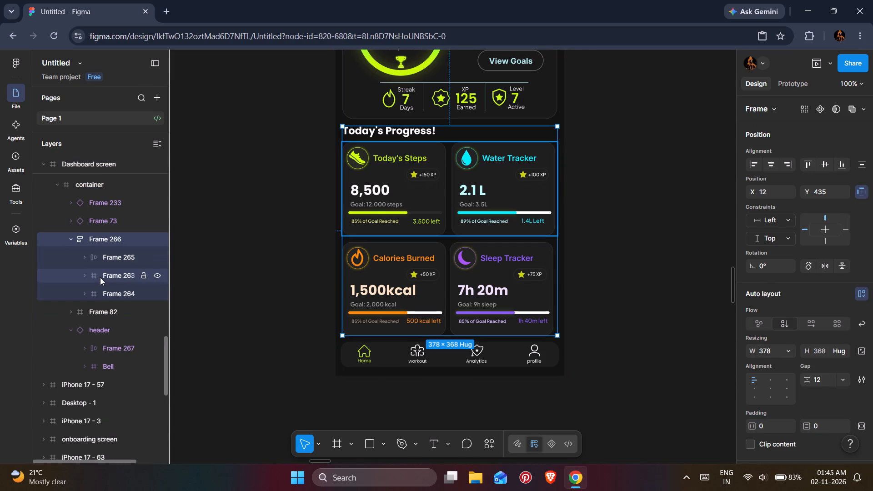
{"action": "left_click", "coordinate": [100, 277]}
{"action": "left_click", "coordinate": [105, 290]}
{"action": "left_click", "coordinate": [104, 254]}
{"action": "left_click", "coordinate": [106, 232]}
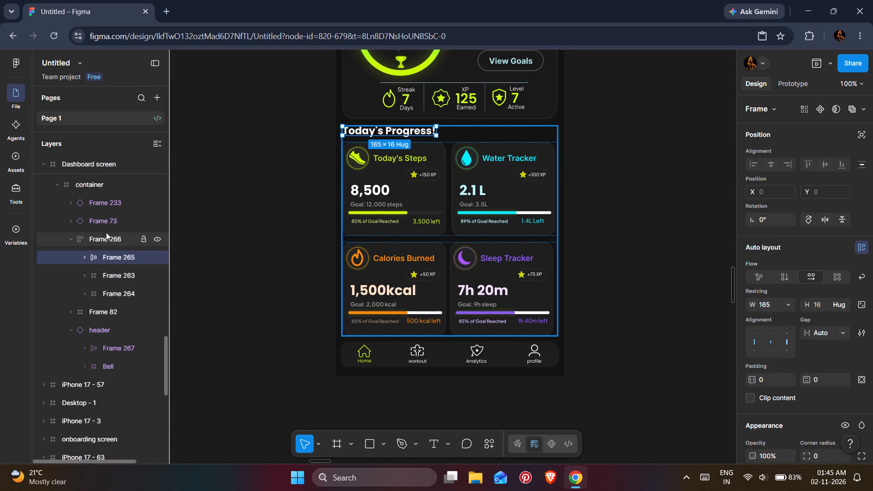
{"action": "left_click", "coordinate": [107, 274]}
{"action": "left_click", "coordinate": [109, 291]}
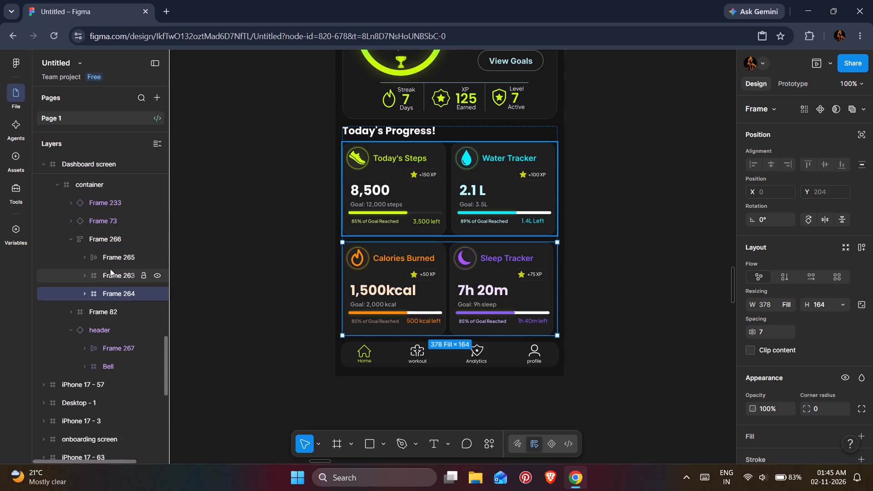
{"action": "left_click", "coordinate": [110, 269]}
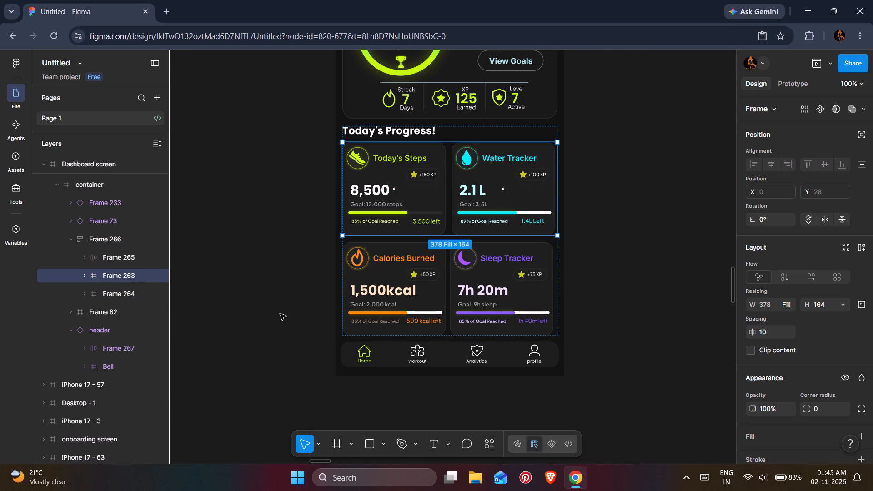
Ungroup the Dashboard screen frame, leaving its inner container as a top-level frame.
{"action": "key", "text": "ctrl+minus"}
{"action": "scroll", "coordinate": [286, 309], "scroll_direction": "up", "scroll_amount": 3}
{"action": "left_click", "coordinate": [290, 303]}
{"action": "scroll", "coordinate": [290, 303], "scroll_direction": "down", "scroll_amount": 2}
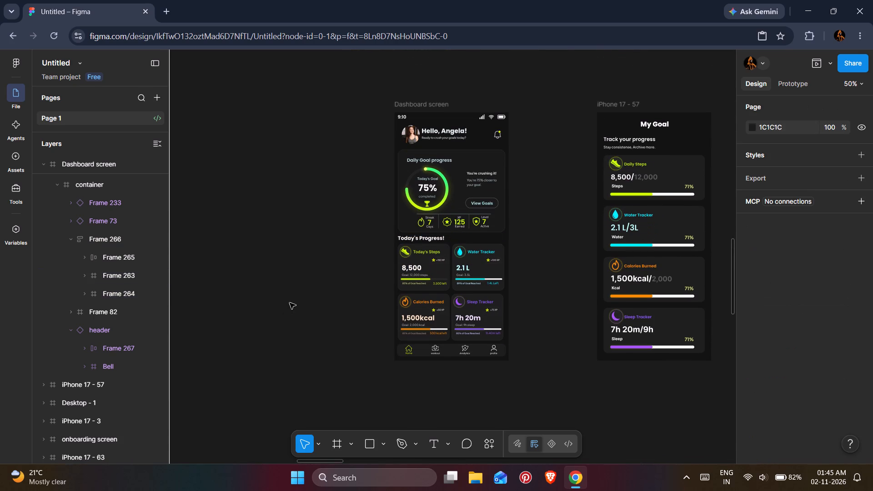
{"action": "scroll", "coordinate": [329, 292], "scroll_direction": "down", "scroll_amount": 2}
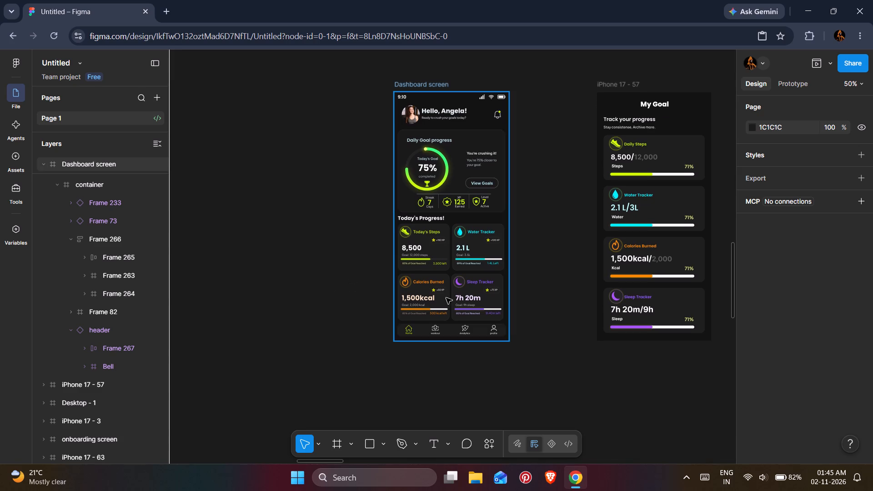
{"action": "left_click", "coordinate": [426, 202]}
{"action": "scroll", "coordinate": [0, 299], "scroll_direction": "up", "scroll_amount": 2}
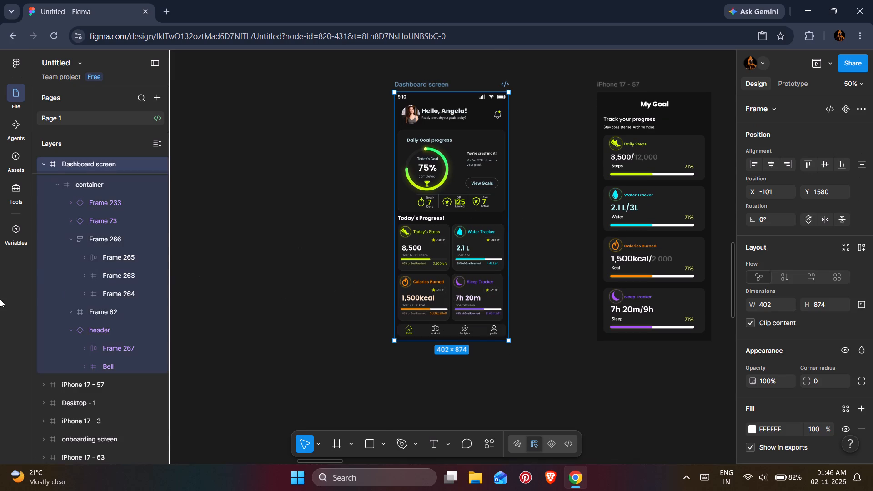
{"action": "scroll", "coordinate": [60, 305], "scroll_direction": "up", "scroll_amount": 3}
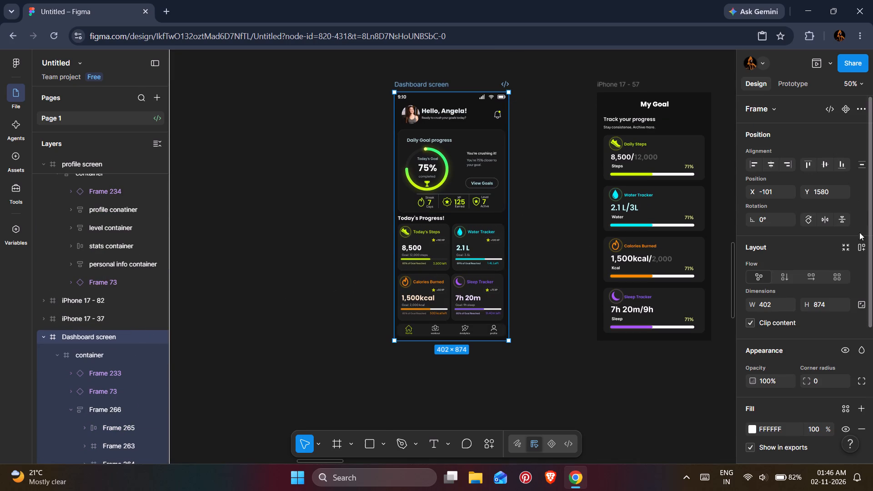
{"action": "left_click", "coordinate": [98, 351]}
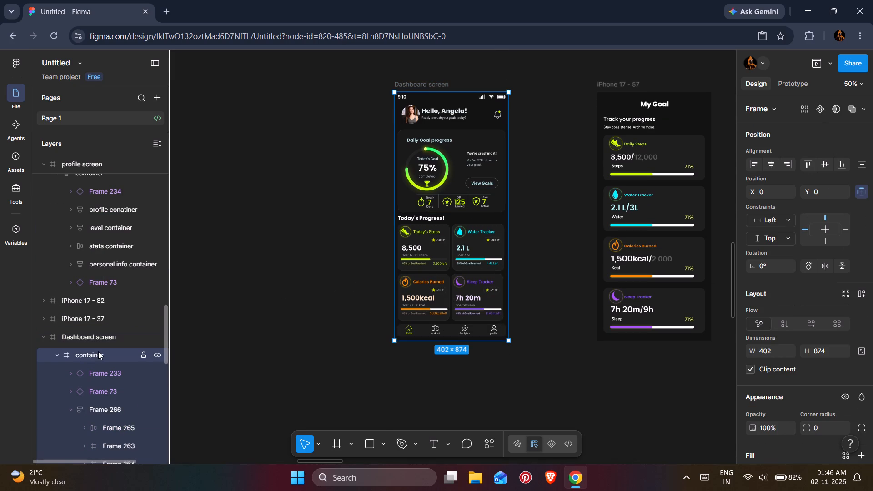
{"action": "left_click", "coordinate": [86, 342]}
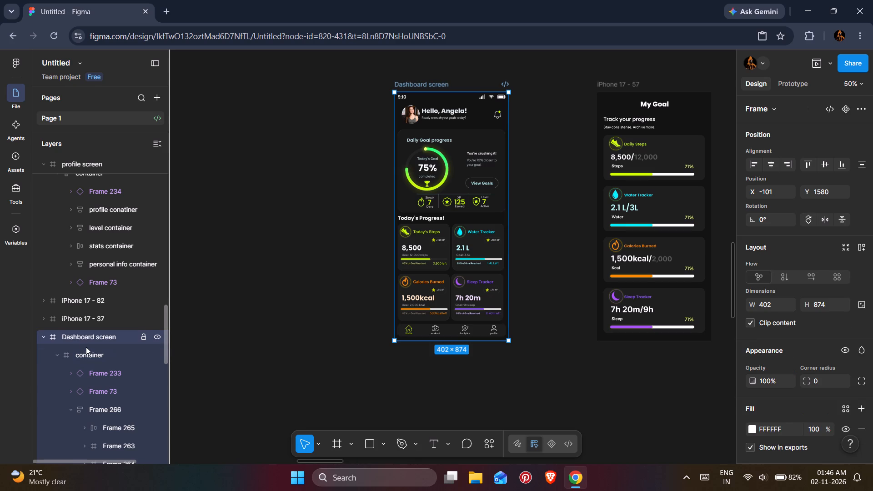
{"action": "left_click", "coordinate": [86, 349]}
{"action": "left_click", "coordinate": [86, 340]}
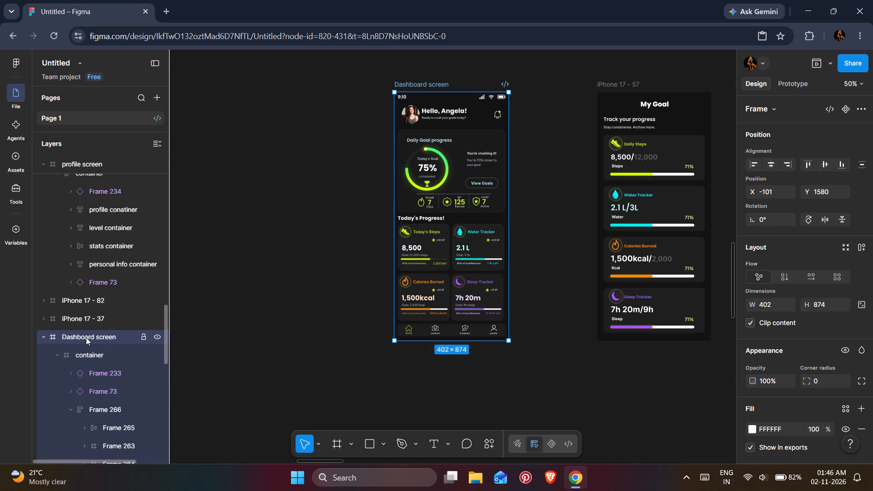
{"action": "right_click", "coordinate": [86, 338]}
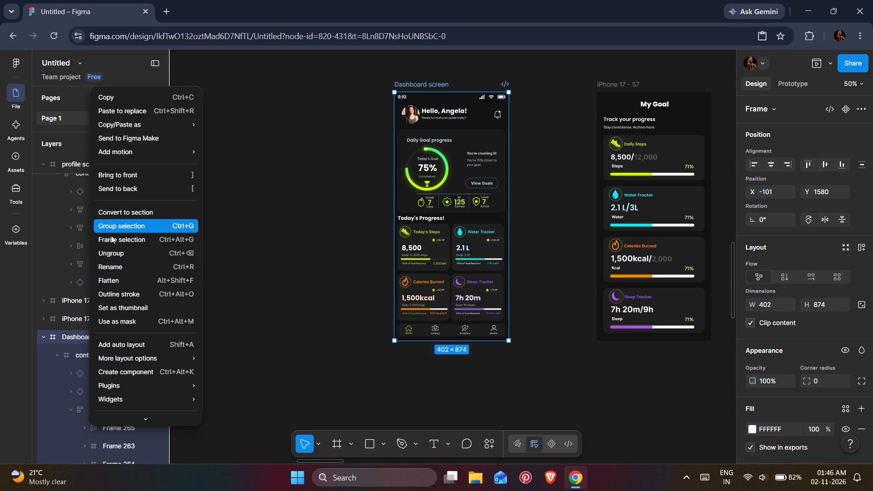
{"action": "left_click", "coordinate": [111, 250]}
{"action": "left_click", "coordinate": [45, 336]}
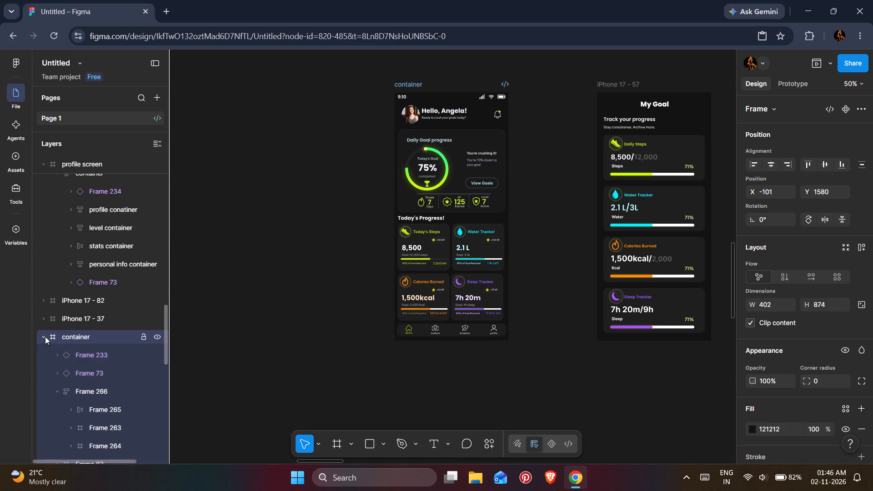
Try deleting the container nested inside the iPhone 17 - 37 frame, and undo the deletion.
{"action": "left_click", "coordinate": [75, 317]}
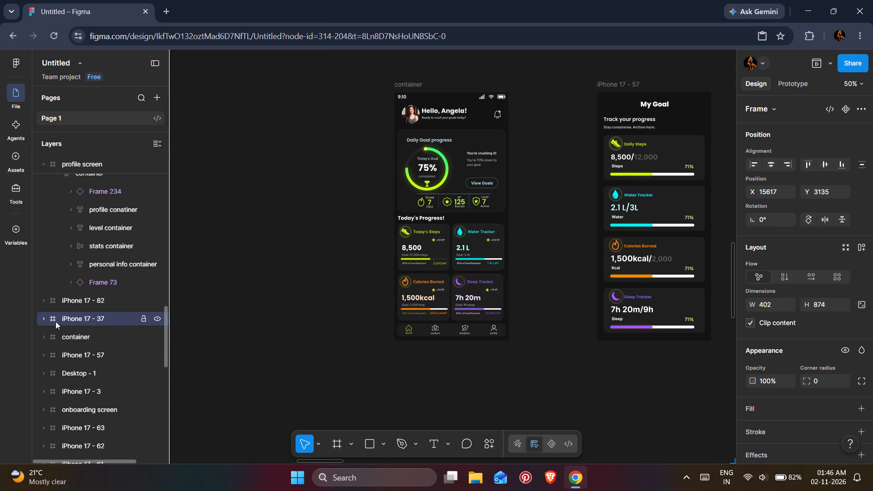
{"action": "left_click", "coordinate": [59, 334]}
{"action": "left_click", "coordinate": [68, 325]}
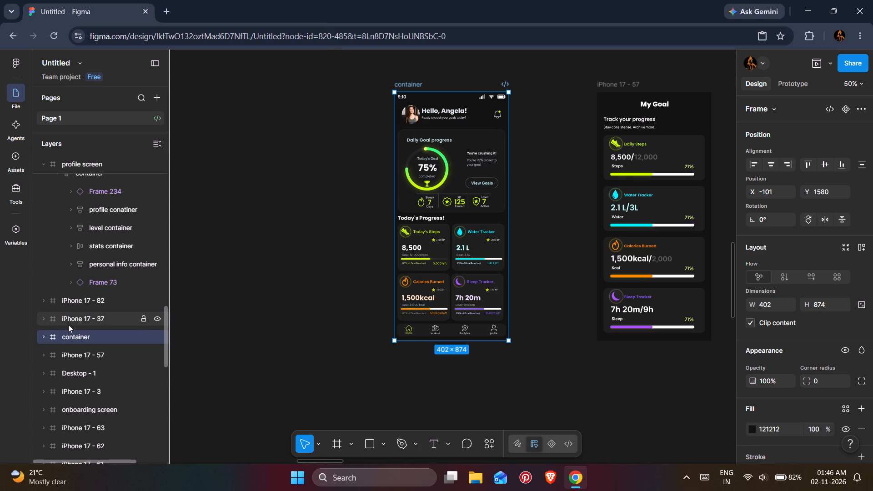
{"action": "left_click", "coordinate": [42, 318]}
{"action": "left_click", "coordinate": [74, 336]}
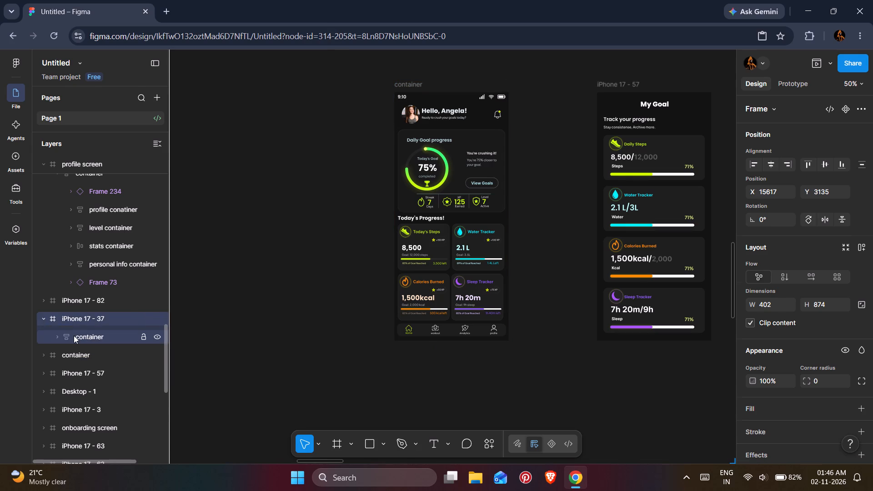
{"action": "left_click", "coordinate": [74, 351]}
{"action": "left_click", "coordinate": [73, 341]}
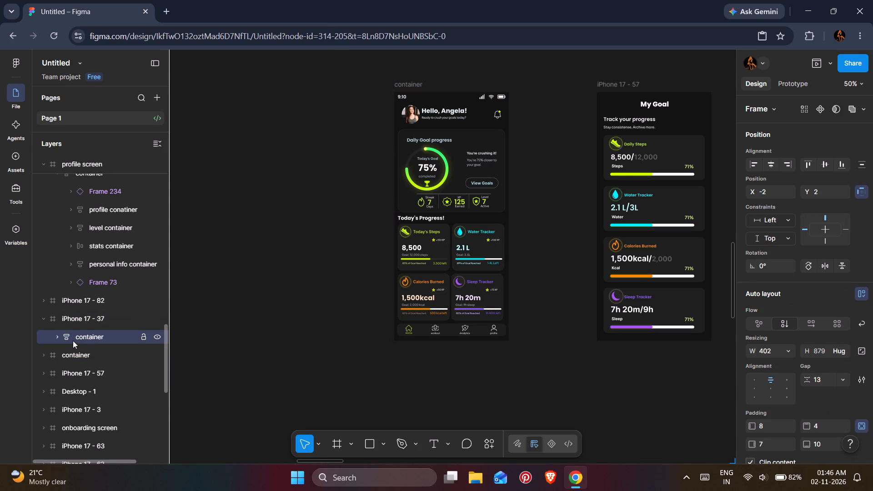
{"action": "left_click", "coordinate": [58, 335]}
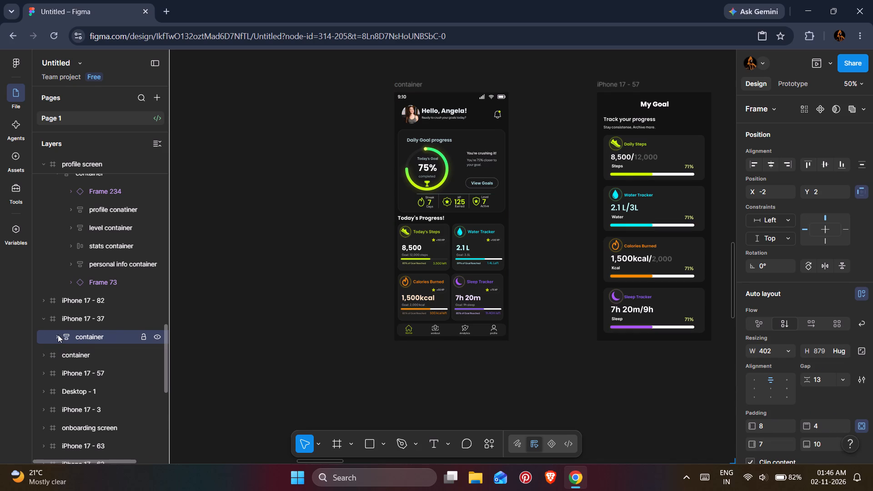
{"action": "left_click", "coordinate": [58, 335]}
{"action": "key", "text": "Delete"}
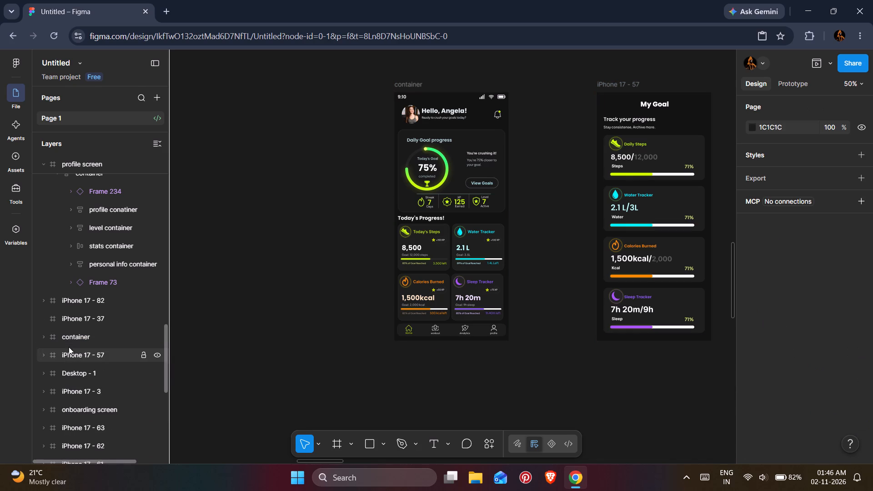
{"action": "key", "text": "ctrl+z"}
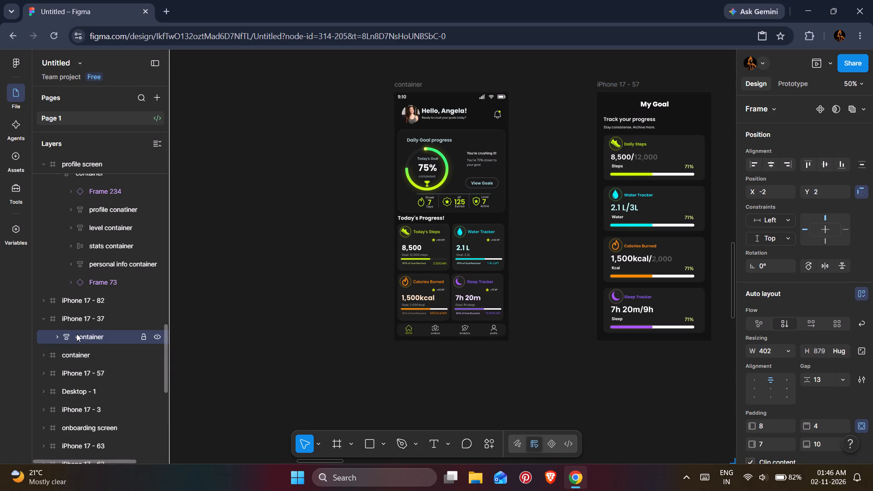
Locate the iPhone 17 - 37 frame and the ungrouped Dashboard container among the screens on the canvas.
{"action": "left_click", "coordinate": [80, 299]}
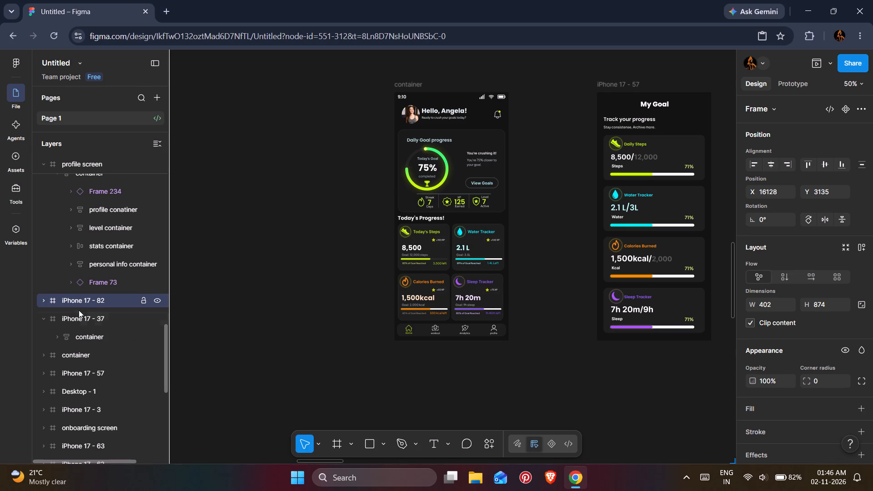
{"action": "left_click", "coordinate": [79, 311]}
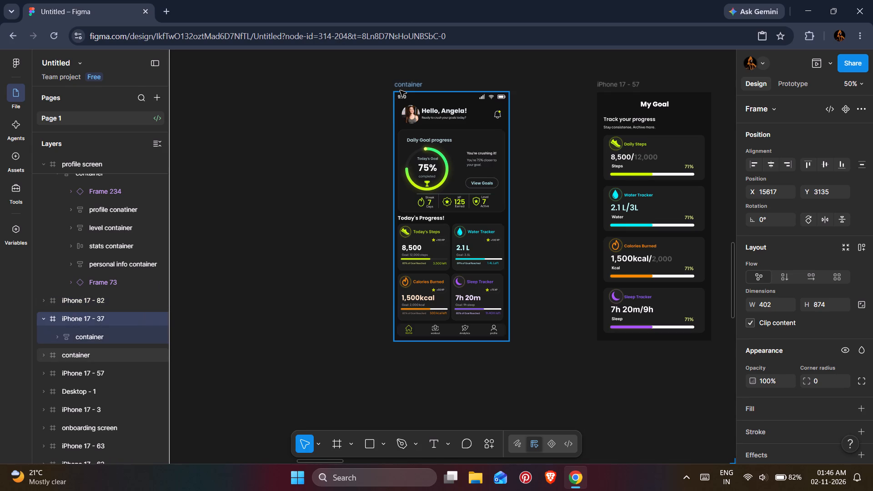
{"action": "key", "text": "ctrl+minus"}
{"action": "key", "text": "ctrl+minus"}
{"action": "key", "text": "ctrl+minus"}
{"action": "key", "text": "ctrl+minus"}
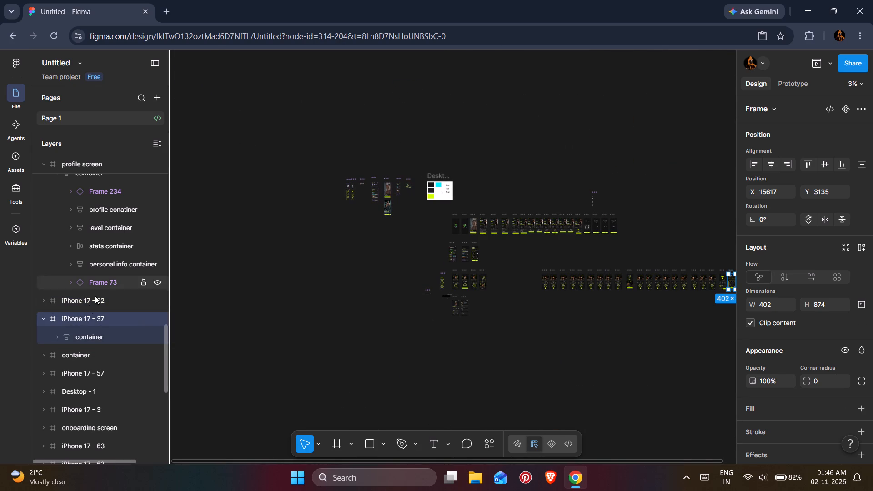
{"action": "left_click", "coordinate": [84, 349]}
{"action": "key", "text": "ctrl+plus"}
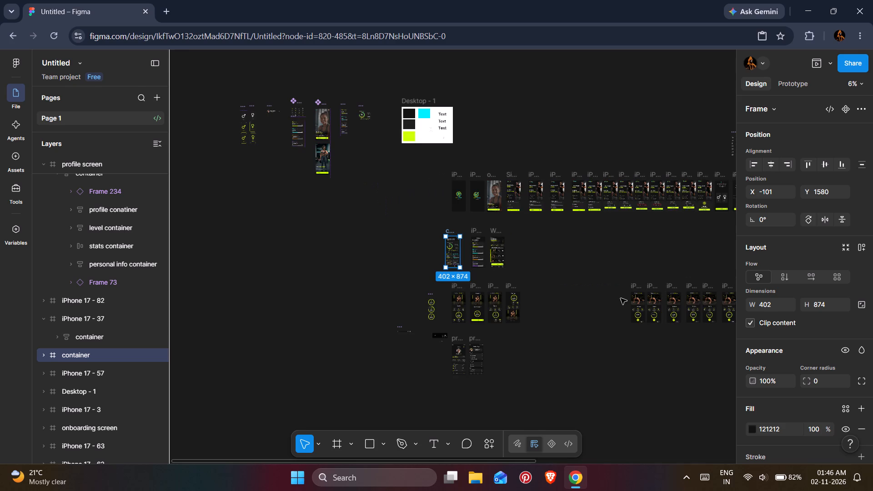
Undo the recent edits back through the Dashboard ungrouping, restoring the Dashboard screen frame around its container.
{"action": "key", "text": "ctrl+plus"}
{"action": "key", "text": "ctrl+plus"}
{"action": "key", "text": "ctrl+plus"}
{"action": "key", "text": "ctrl+plus"}
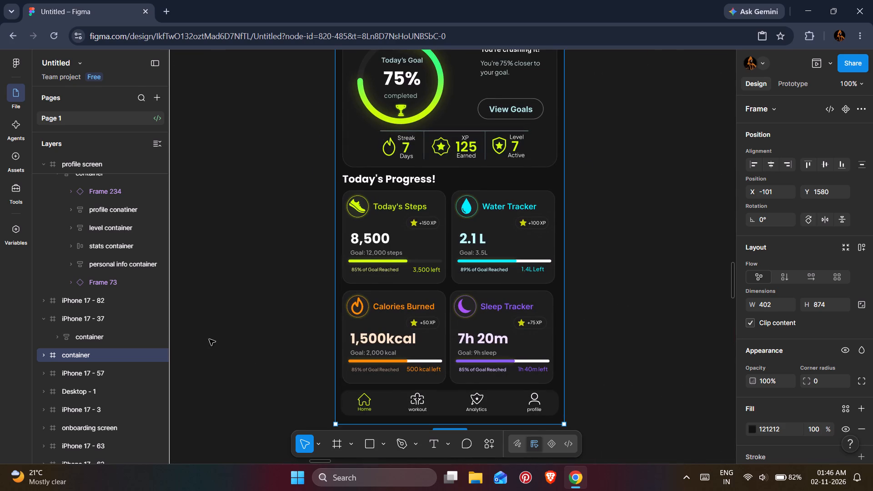
{"action": "key", "text": "ctrl+z"}
{"action": "key", "text": "ctrl+z"}
{"action": "key", "text": "ctrl+z"}
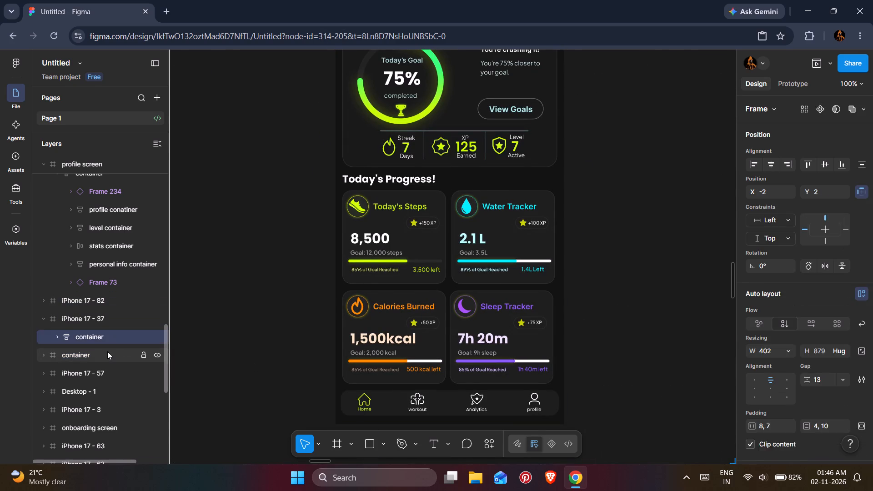
{"action": "key", "text": "ctrl+z"}
{"action": "key", "text": "ctrl+z"}
{"action": "key", "text": "ctrl+z"}
{"action": "key", "text": "ctrl+z"}
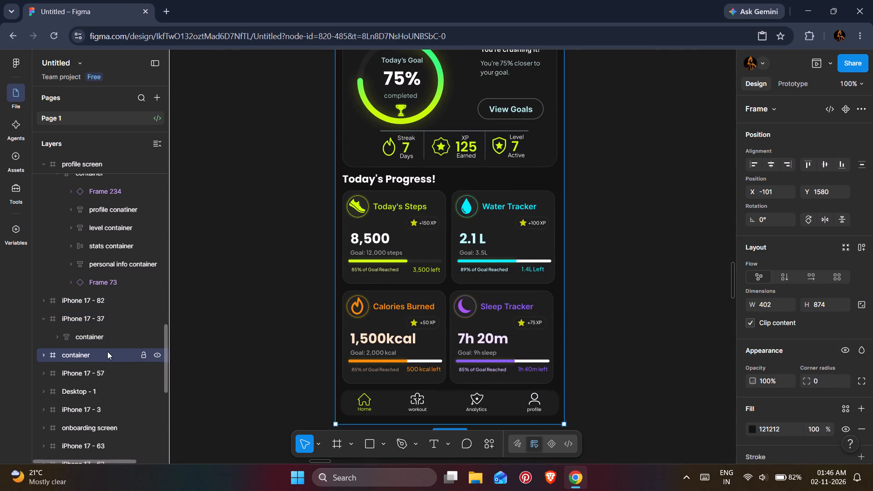
{"action": "key", "text": "ctrl+z"}
{"action": "key", "text": "ctrl+z"}
{"action": "key", "text": "ctrl+z"}
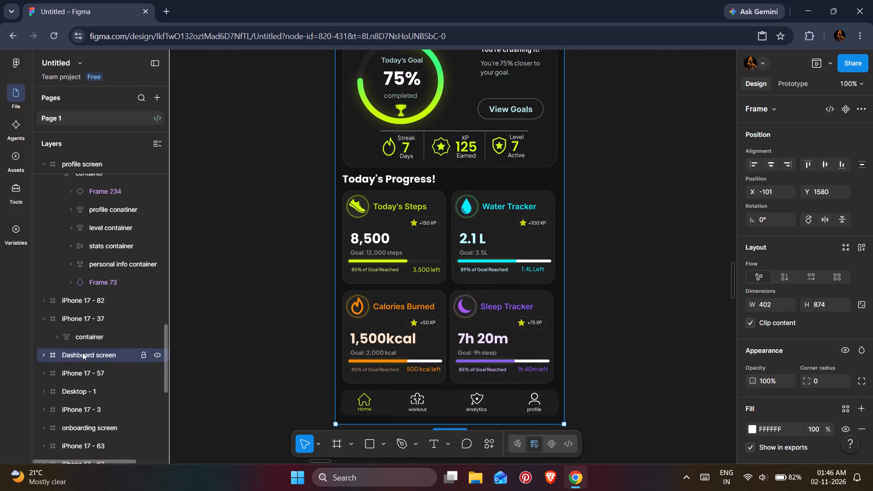
Apply vertical auto layout to the container nested inside the Dashboard screen frame.
{"action": "left_click", "coordinate": [43, 354]}
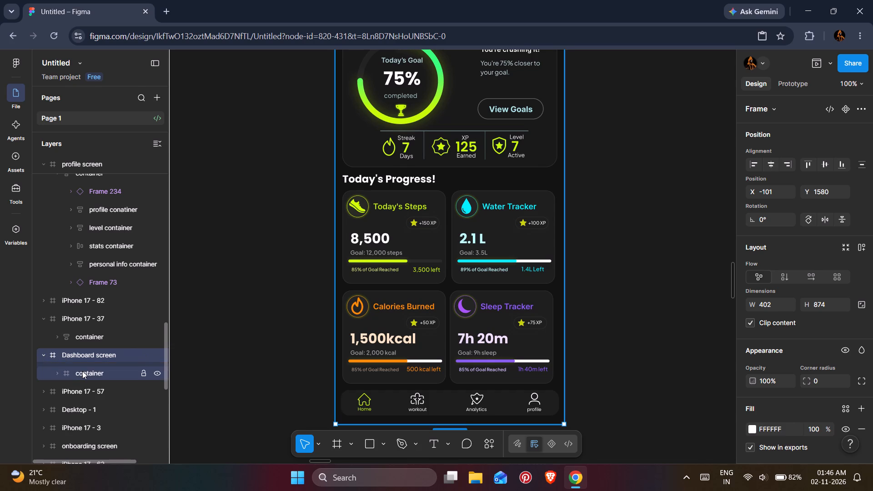
{"action": "left_click", "coordinate": [82, 371]}
{"action": "scroll", "coordinate": [239, 317], "scroll_direction": "up", "scroll_amount": 2}
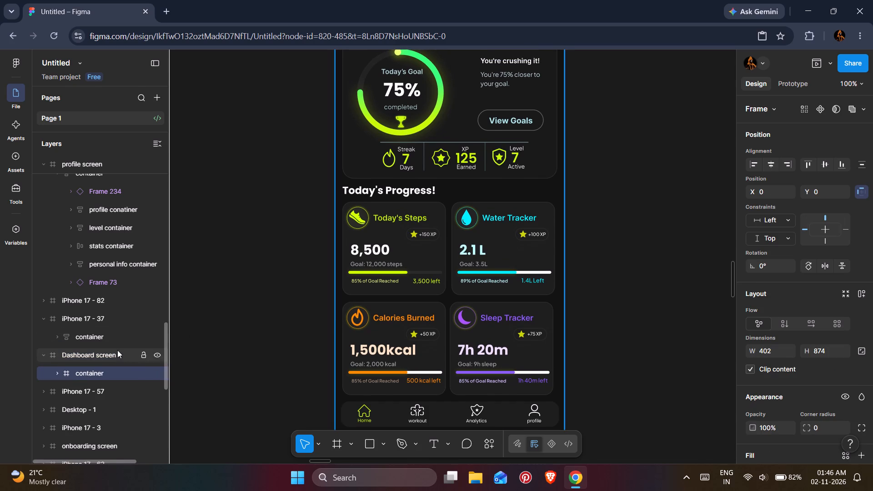
{"action": "scroll", "coordinate": [365, 316], "scroll_direction": "up", "scroll_amount": 11}
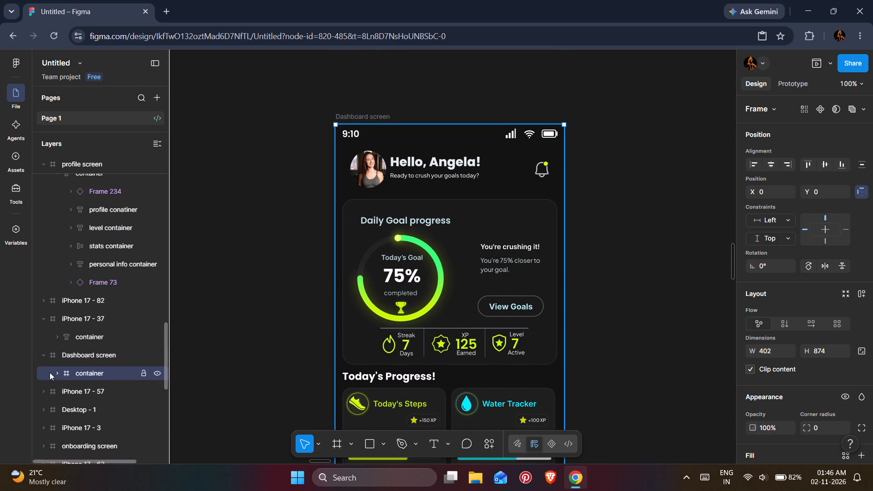
{"action": "left_click", "coordinate": [56, 375]}
{"action": "scroll", "coordinate": [56, 376], "scroll_direction": "down", "scroll_amount": 1}
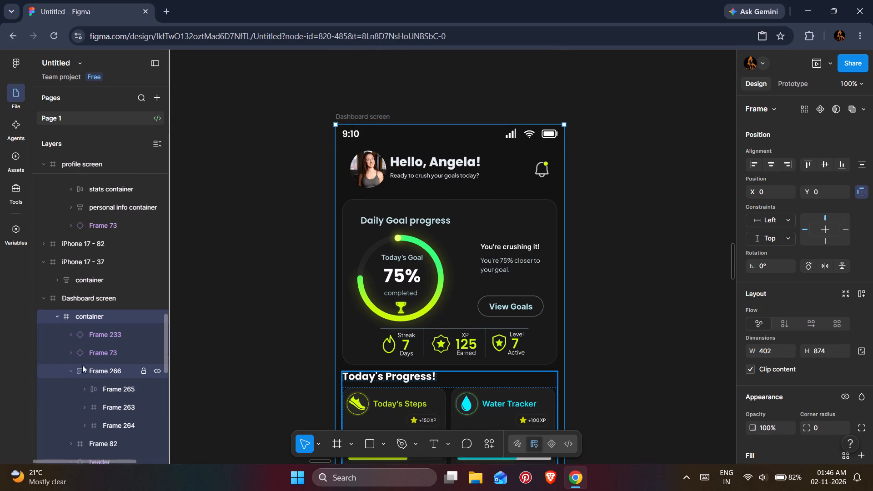
{"action": "left_click", "coordinate": [101, 370]}
{"action": "scroll", "coordinate": [361, 299], "scroll_direction": "down", "scroll_amount": 2}
{"action": "left_click", "coordinate": [95, 318]}
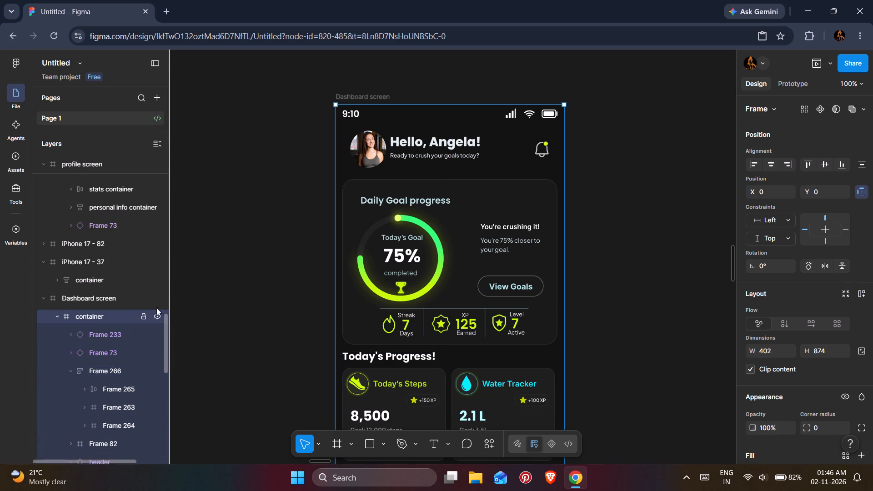
{"action": "left_click", "coordinate": [857, 291]}
Set the Dashboard container's vertical gap to Auto with its contents centred, spreading the sections over the full height.
{"action": "scroll", "coordinate": [670, 298], "scroll_direction": "down", "scroll_amount": 1}
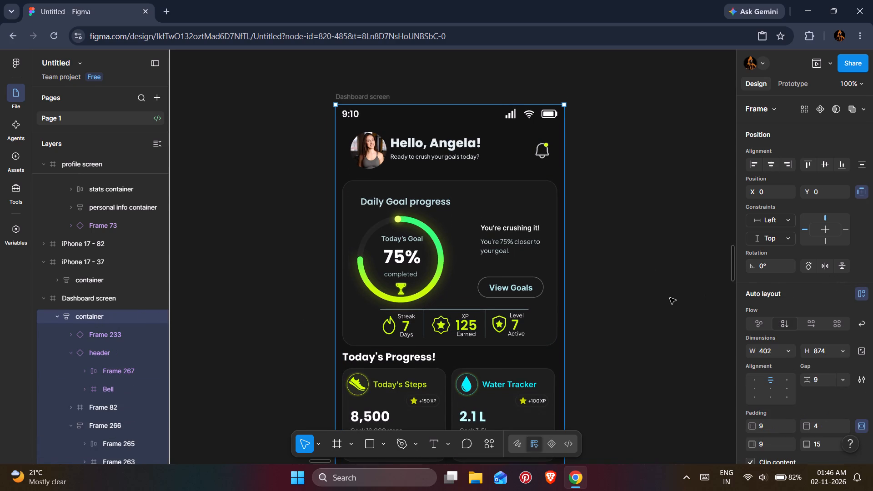
{"action": "scroll", "coordinate": [670, 298], "scroll_direction": "down", "scroll_amount": 4}
{"action": "scroll", "coordinate": [670, 298], "scroll_direction": "up", "scroll_amount": 3}
{"action": "scroll", "coordinate": [670, 298], "scroll_direction": "down", "scroll_amount": 2}
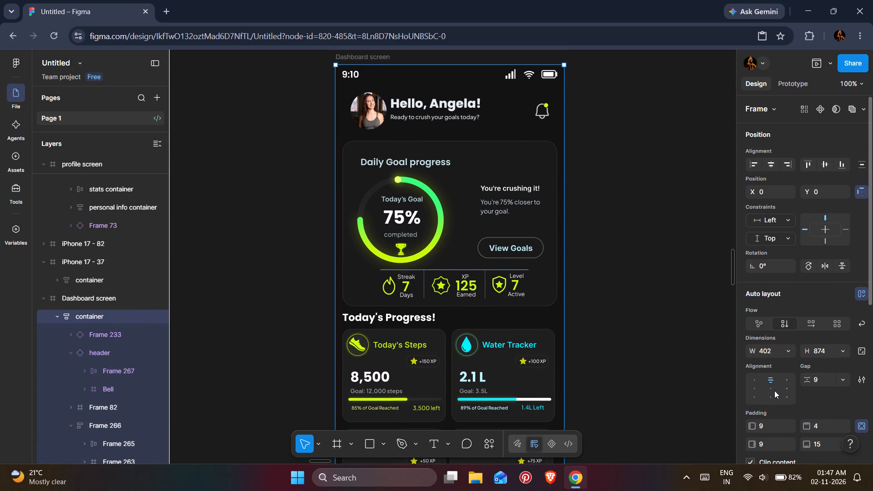
{"action": "double_click", "coordinate": [773, 388]}
{"action": "scroll", "coordinate": [646, 353], "scroll_direction": "down", "scroll_amount": 19}
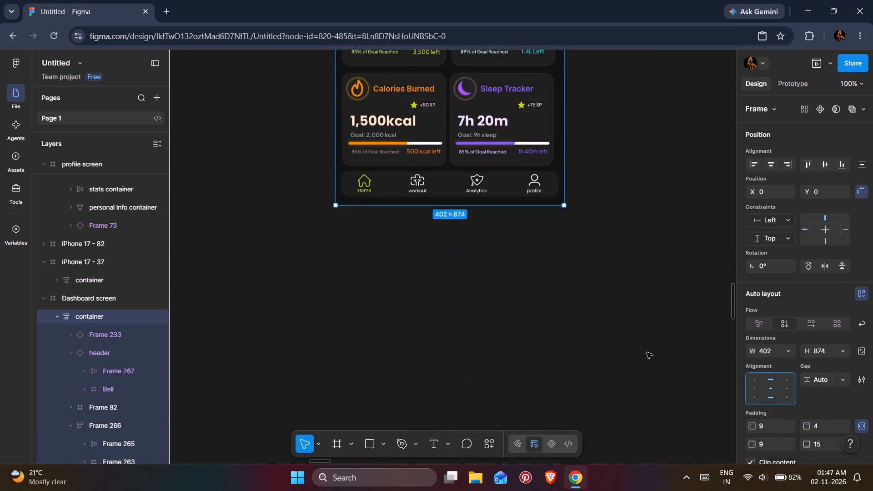
Match the Dashboard container's vertical padding to the profile screen's container: 10 at the top and 21 at the bottom.
{"action": "key", "text": "ctrl+minus"}
{"action": "key", "text": "ctrl+minus"}
{"action": "scroll", "coordinate": [652, 351], "scroll_direction": "down", "scroll_amount": 10}
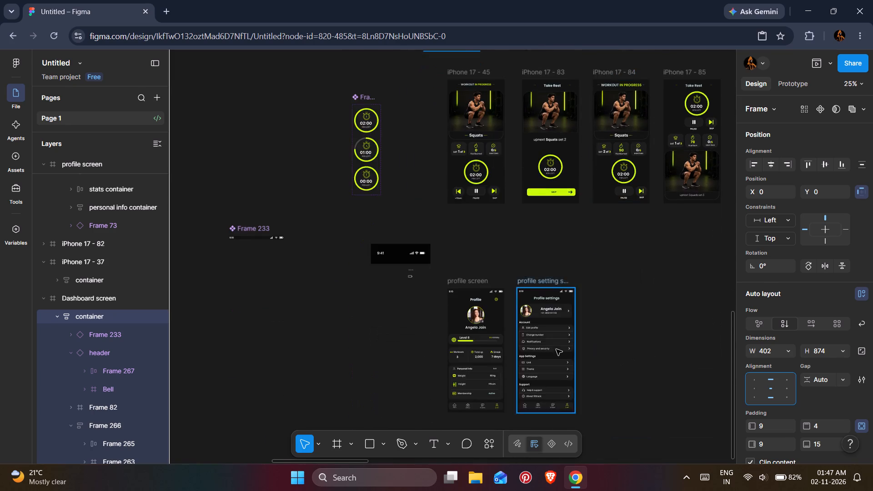
{"action": "scroll", "coordinate": [556, 349], "scroll_direction": "down", "scroll_amount": 4}
{"action": "scroll", "coordinate": [556, 349], "scroll_direction": "up", "scroll_amount": 1}
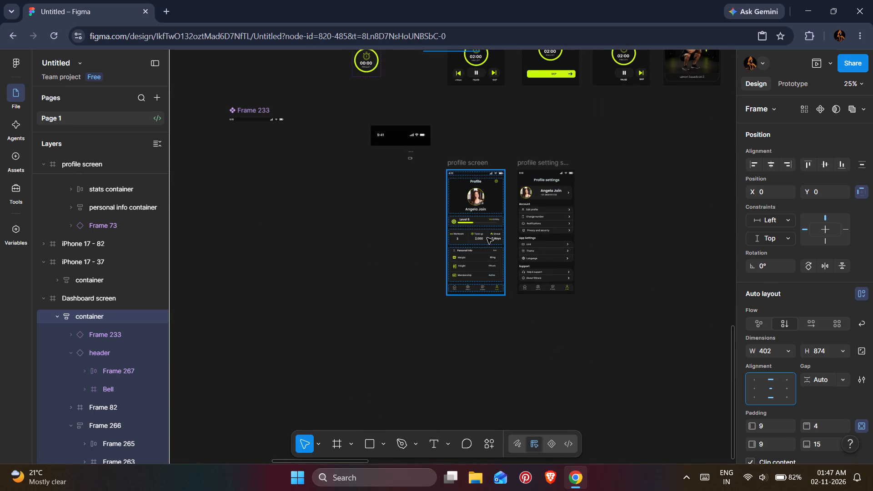
{"action": "left_click", "coordinate": [487, 238]}
{"action": "scroll", "coordinate": [487, 238], "scroll_direction": "up", "scroll_amount": 3}
{"action": "scroll", "coordinate": [116, 238], "scroll_direction": "up", "scroll_amount": 1}
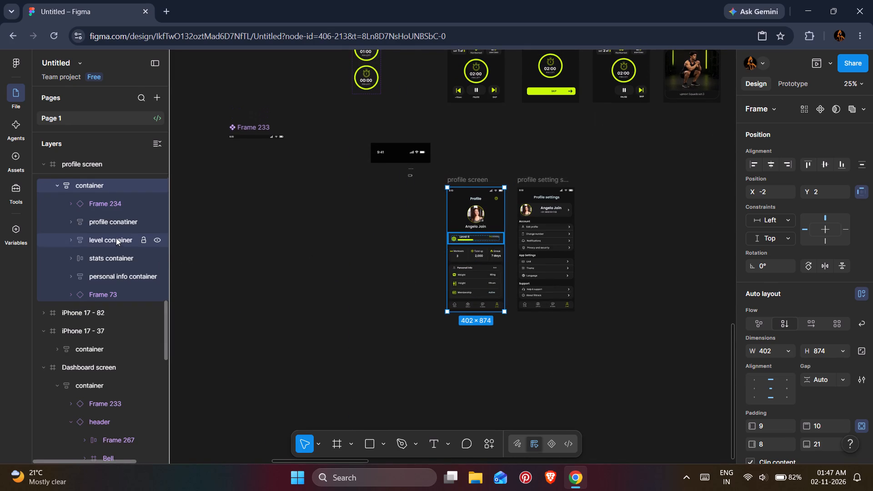
{"action": "scroll", "coordinate": [412, 273], "scroll_direction": "up", "scroll_amount": 15}
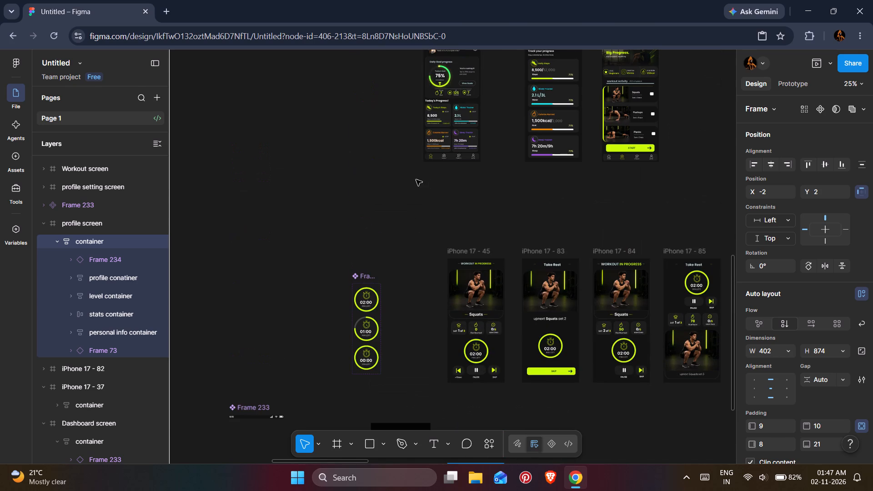
{"action": "left_click", "coordinate": [440, 138]}
{"action": "left_click", "coordinate": [94, 438]}
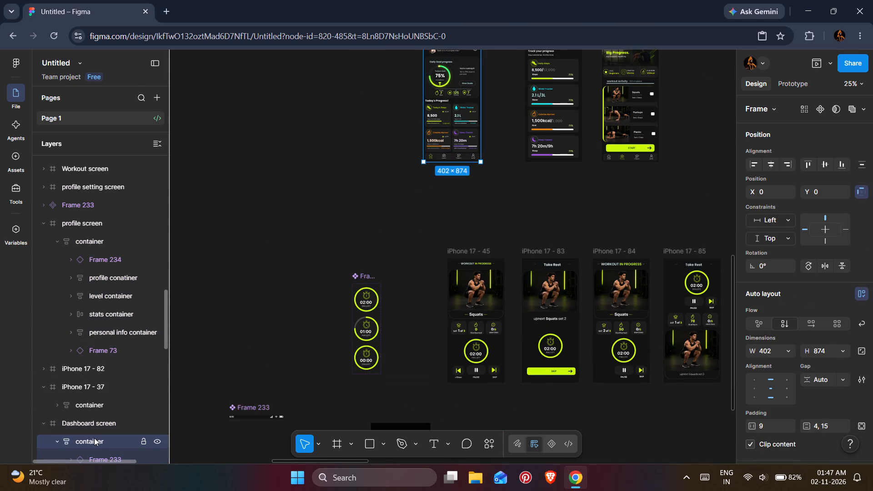
{"action": "left_click", "coordinate": [823, 428]}
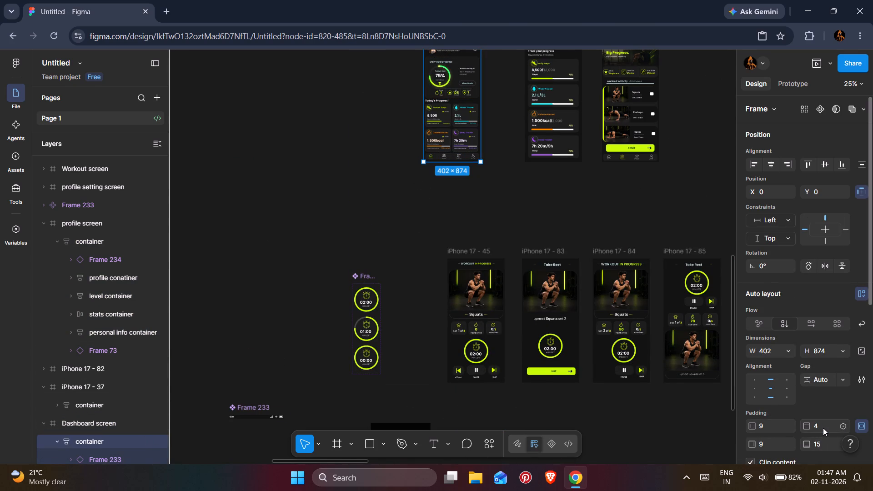
{"action": "type", "text": "10"}
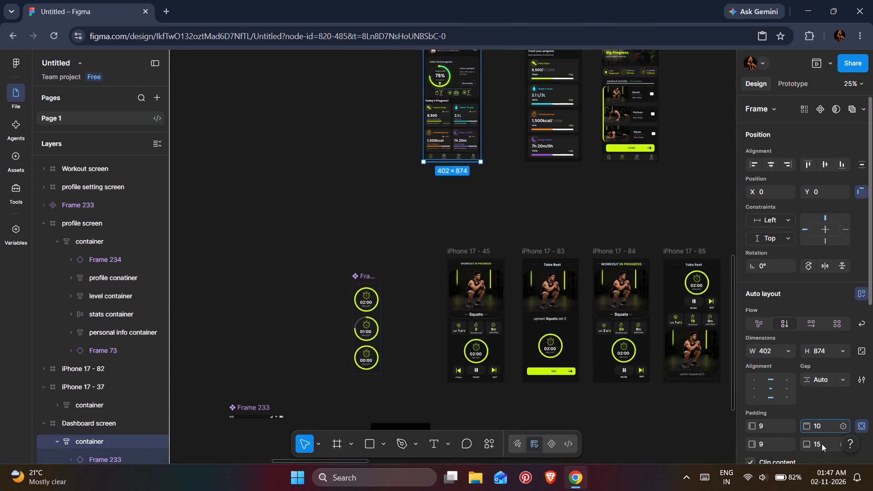
{"action": "left_click", "coordinate": [822, 444]}
{"action": "type", "text": "21"}
{"action": "key", "text": "Return"}
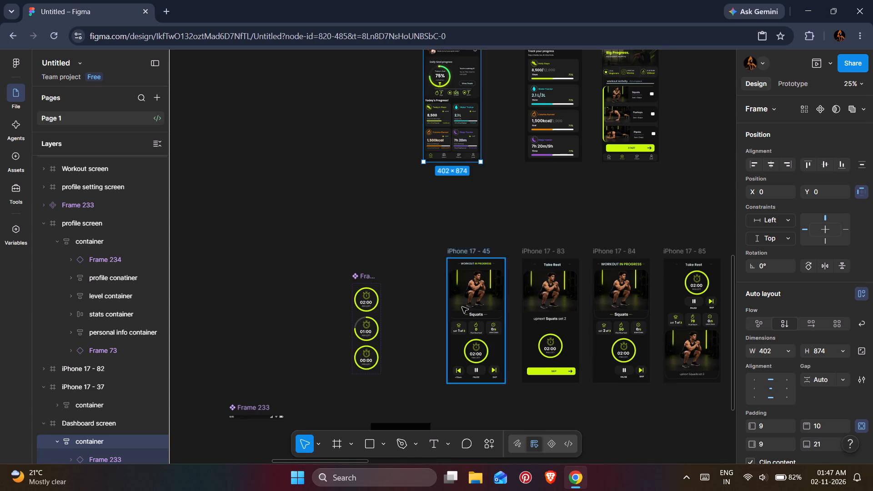
Examine the Dashboard screen's section spacing and the bottom padding beneath its navigation bar.
{"action": "scroll", "coordinate": [462, 307], "scroll_direction": "up", "scroll_amount": 8}
{"action": "key", "text": "ctrl+plus"}
{"action": "scroll", "coordinate": [463, 306], "scroll_direction": "down", "scroll_amount": 4}
{"action": "key", "text": "ctrl+plus"}
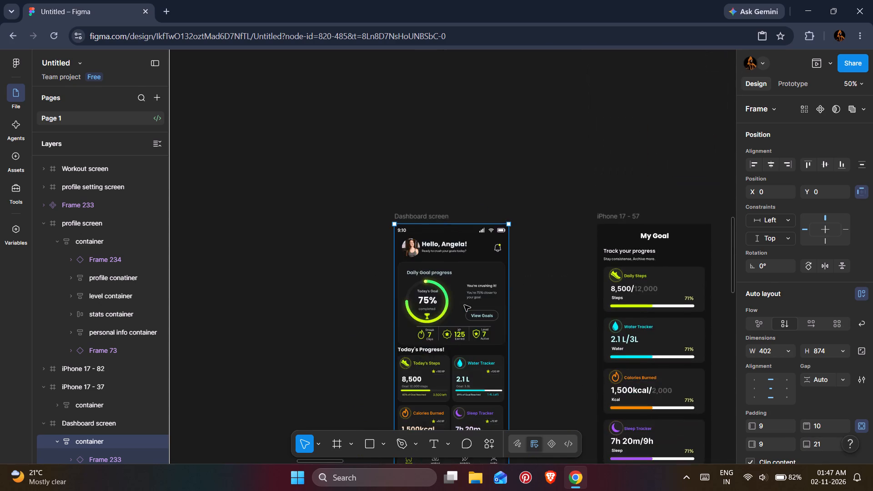
{"action": "scroll", "coordinate": [464, 305], "scroll_direction": "down", "scroll_amount": 12}
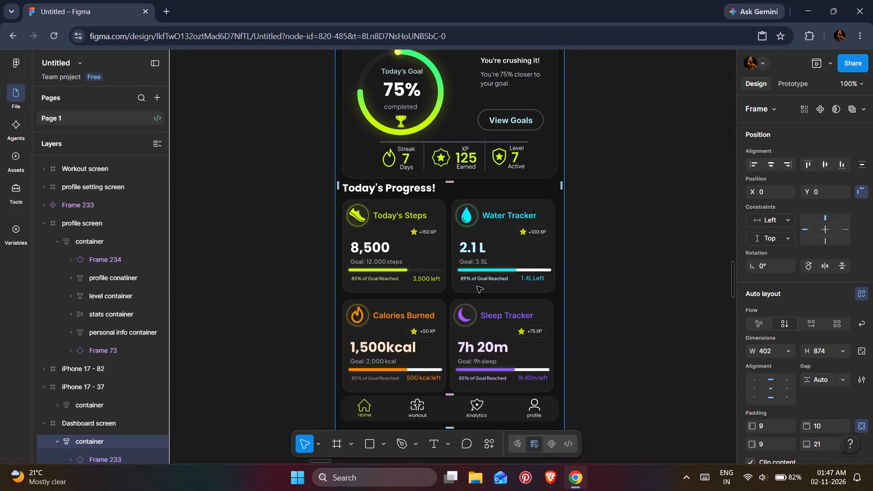
{"action": "scroll", "coordinate": [478, 283], "scroll_direction": "down", "scroll_amount": 3}
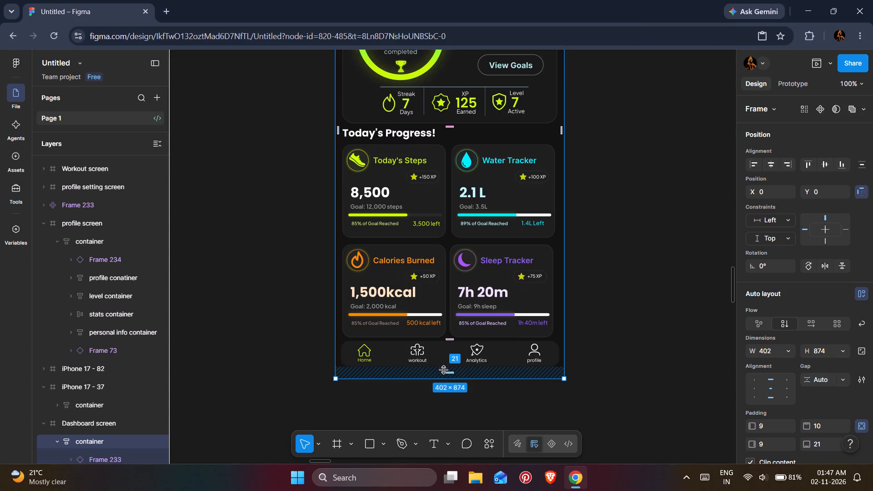
Set the bottom padding of the profile screen's container to 15.
{"action": "key", "text": "ctrl+minus"}
{"action": "scroll", "coordinate": [456, 363], "scroll_direction": "down", "scroll_amount": 19}
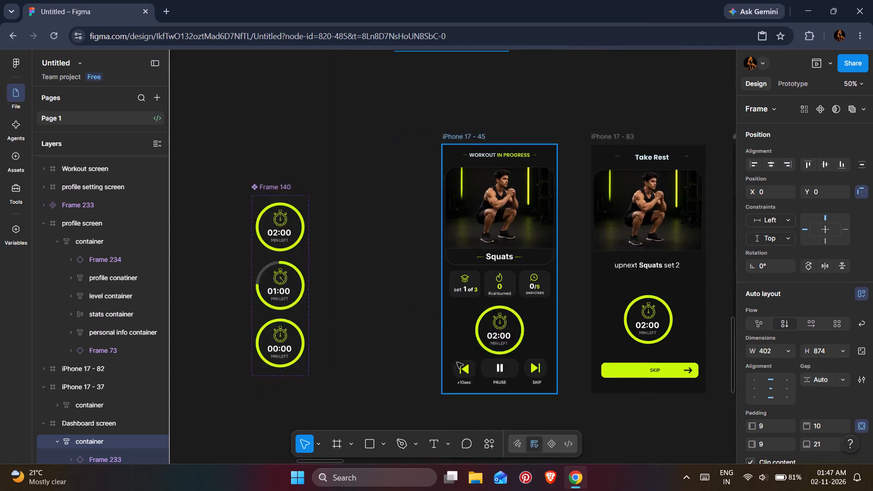
{"action": "scroll", "coordinate": [457, 362], "scroll_direction": "down", "scroll_amount": 20}
{"action": "scroll", "coordinate": [457, 362], "scroll_direction": "down", "scroll_amount": 5}
{"action": "left_click", "coordinate": [478, 313]}
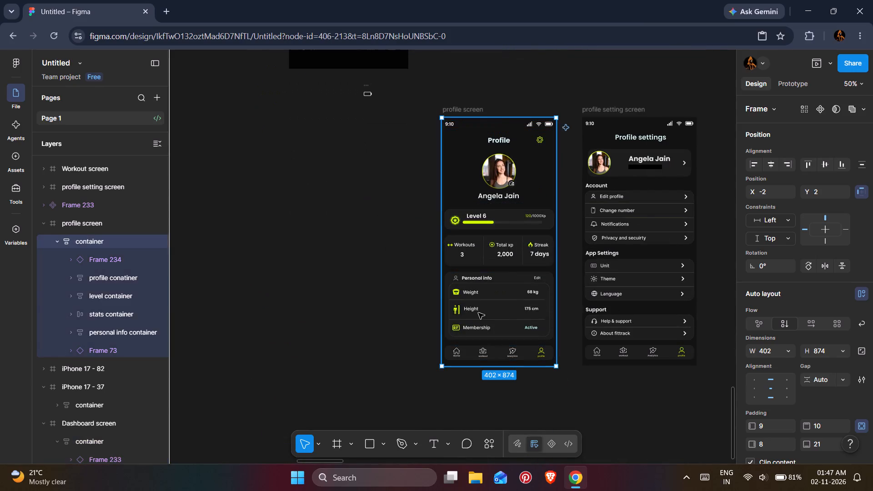
{"action": "key", "text": "ctrl+plus"}
{"action": "scroll", "coordinate": [478, 313], "scroll_direction": "down", "scroll_amount": 4}
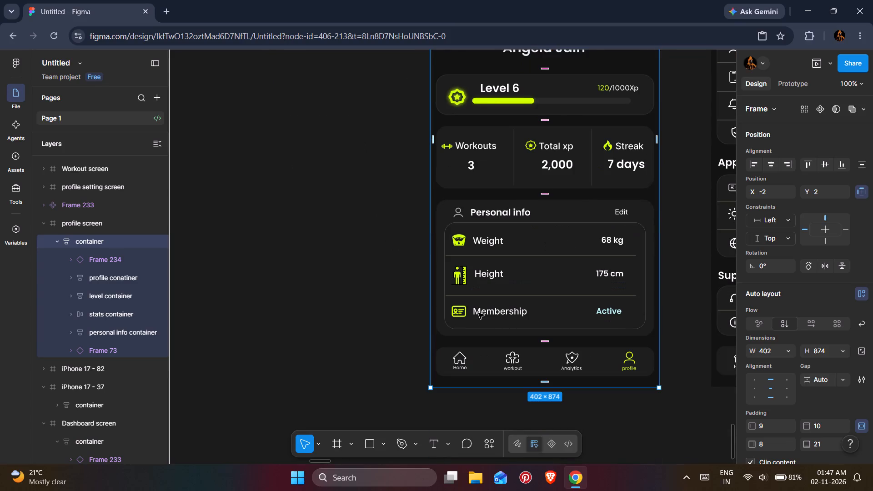
{"action": "left_click", "coordinate": [543, 381]}
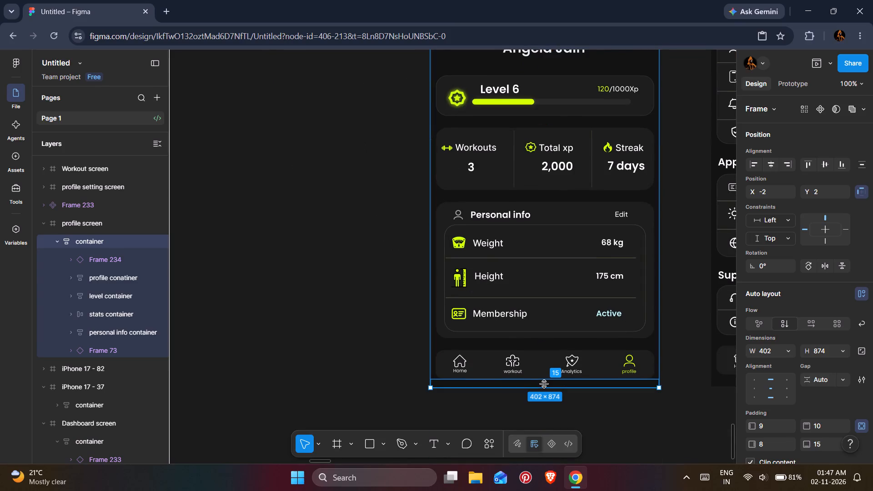
Set the bottom padding of the profile setting screen's container to 15.
{"action": "left_click_drag", "start_coordinate": [326, 459], "coordinate": [339, 459]}
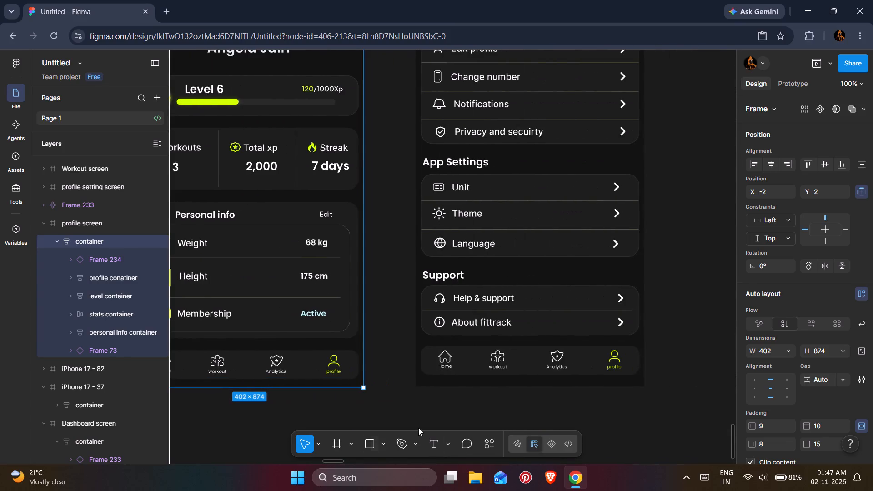
{"action": "left_click", "coordinate": [504, 354]}
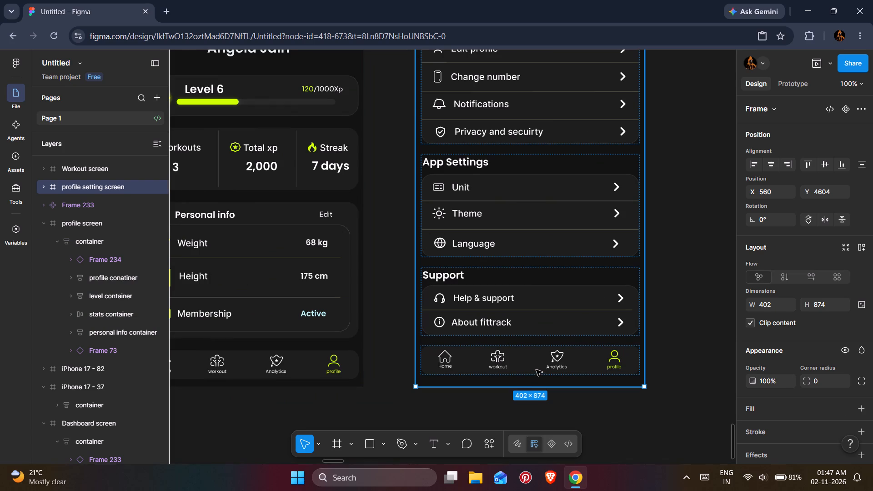
{"action": "left_click", "coordinate": [42, 185]}
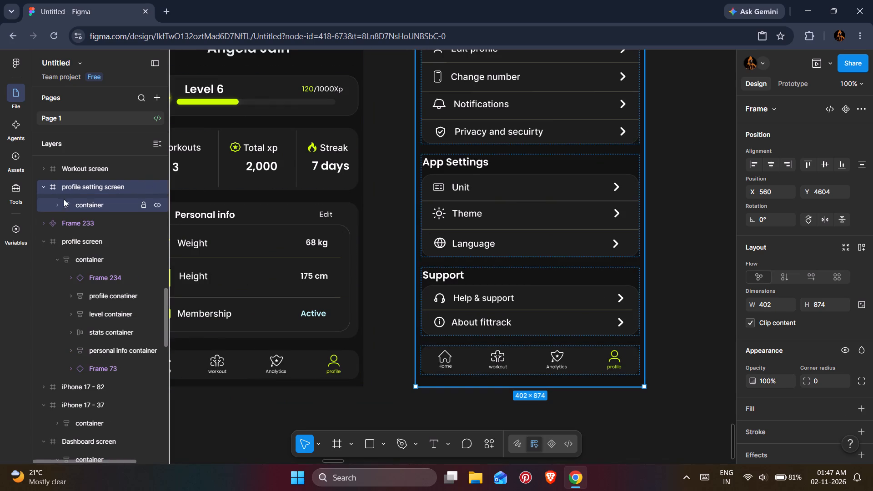
{"action": "left_click", "coordinate": [66, 201]}
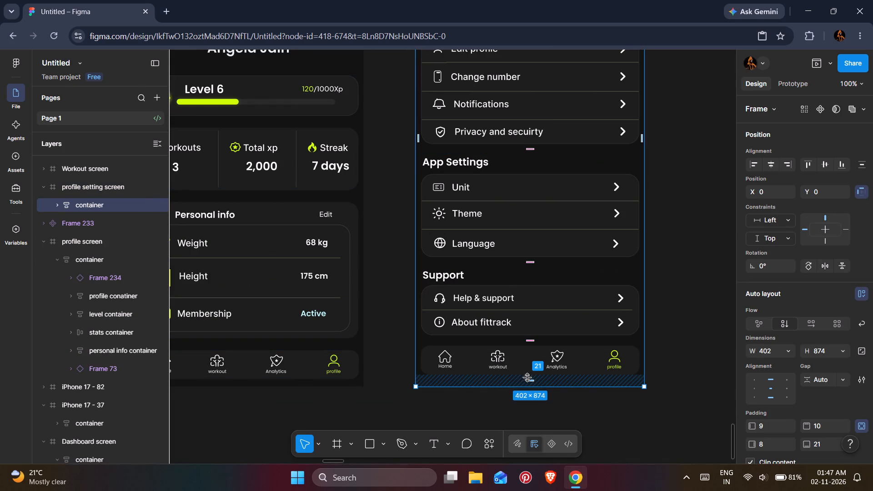
{"action": "left_click", "coordinate": [527, 378]}
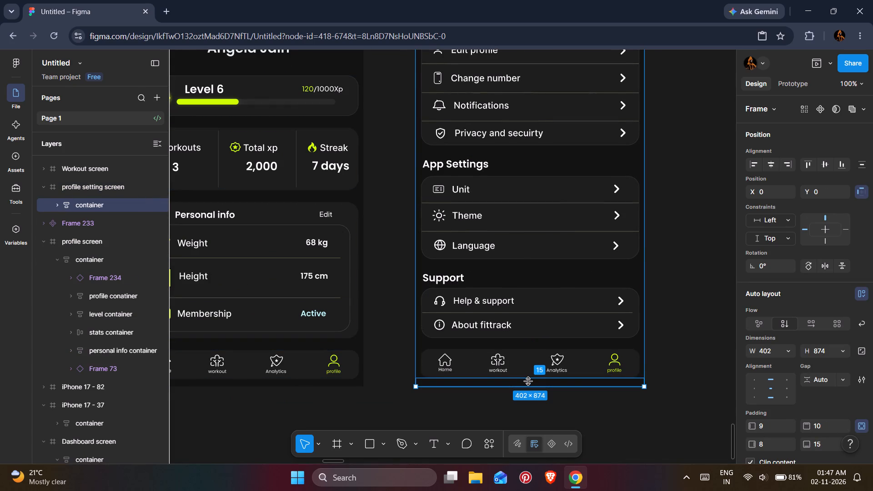
Set the bottom padding of the Dashboard screen's container to 15, matching the profile screens.
{"action": "key", "text": "ctrl+minus"}
{"action": "scroll", "coordinate": [66, 51], "scroll_direction": "up", "scroll_amount": 2}
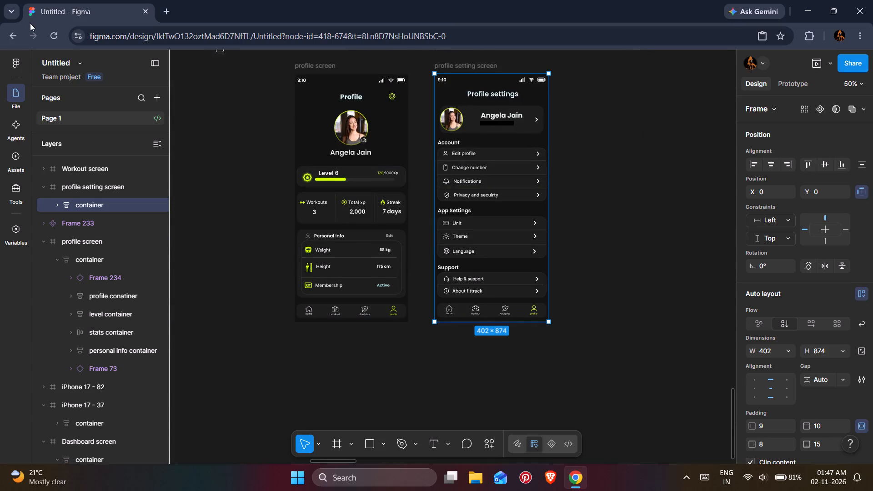
{"action": "scroll", "coordinate": [199, 184], "scroll_direction": "up", "scroll_amount": 20}
{"action": "scroll", "coordinate": [199, 184], "scroll_direction": "up", "scroll_amount": 8}
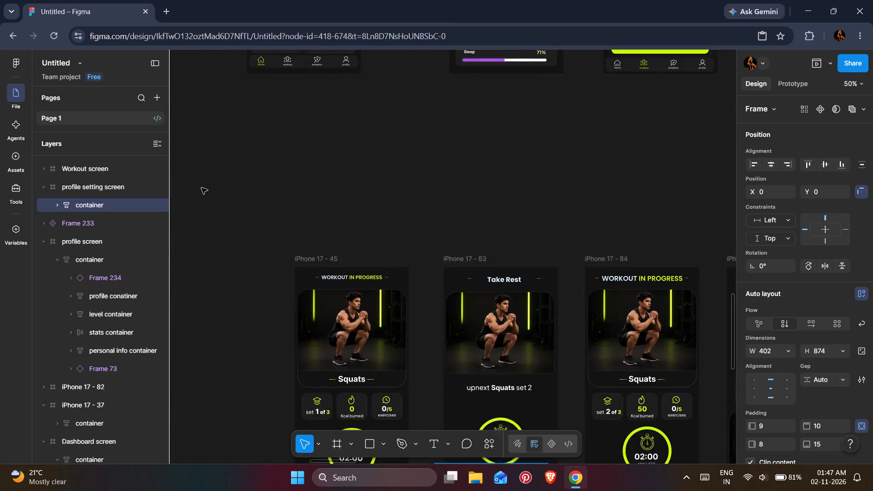
{"action": "scroll", "coordinate": [201, 188], "scroll_direction": "up", "scroll_amount": 7}
{"action": "left_click", "coordinate": [250, 202]}
{"action": "scroll", "coordinate": [96, 447], "scroll_direction": "down", "scroll_amount": 1}
{"action": "left_click", "coordinate": [97, 403]}
{"action": "scroll", "coordinate": [835, 408], "scroll_direction": "down", "scroll_amount": 1}
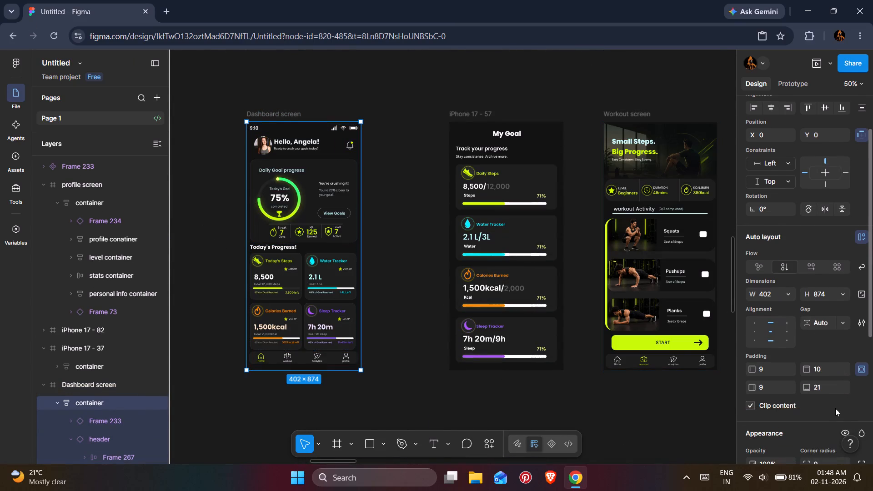
{"action": "left_click", "coordinate": [819, 390]}
{"action": "type", "text": "15"}
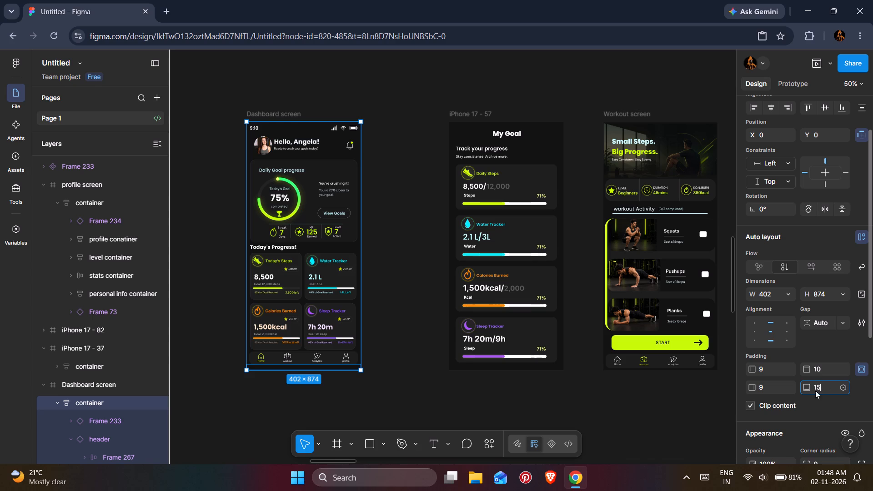
{"action": "key", "text": "Return"}
{"action": "scroll", "coordinate": [301, 288], "scroll_direction": "down", "scroll_amount": 2}
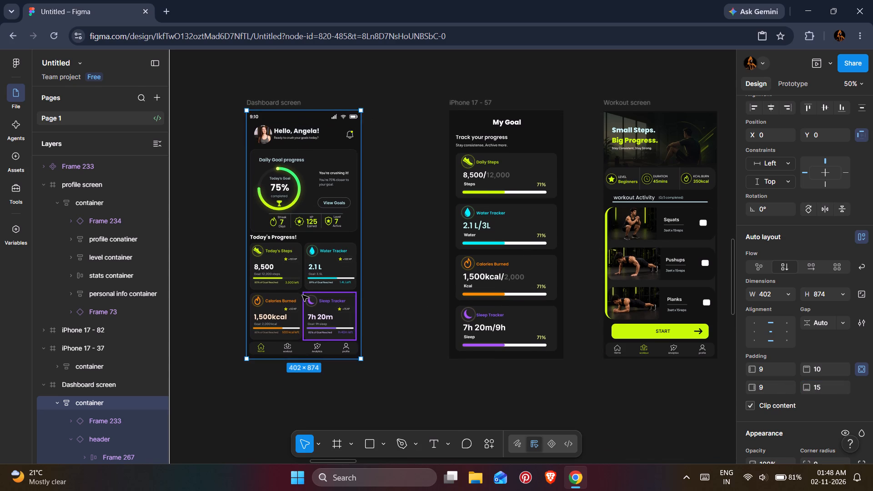
{"action": "key", "text": "ctrl+plus"}
{"action": "left_click_drag", "start_coordinate": [331, 458], "coordinate": [319, 456]}
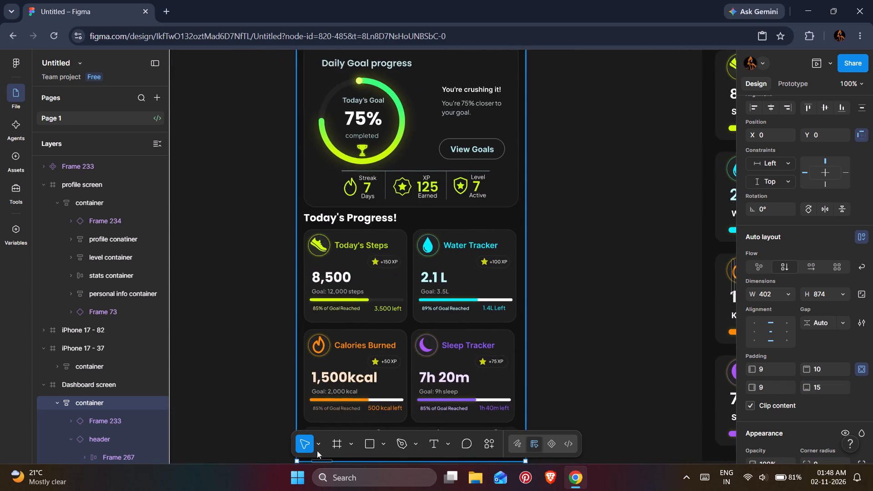
{"action": "scroll", "coordinate": [316, 392], "scroll_direction": "down", "scroll_amount": 3}
{"action": "scroll", "coordinate": [355, 378], "scroll_direction": "down", "scroll_amount": 2}
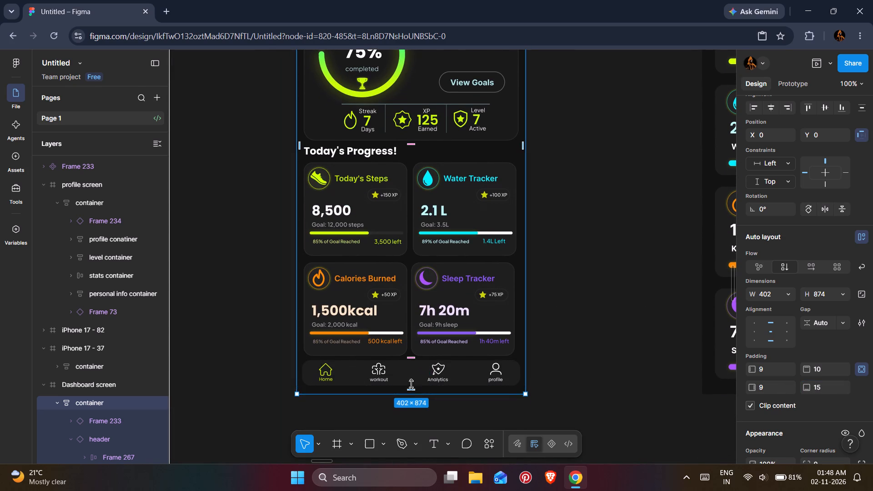
{"action": "scroll", "coordinate": [410, 358], "scroll_direction": "up", "scroll_amount": 3}
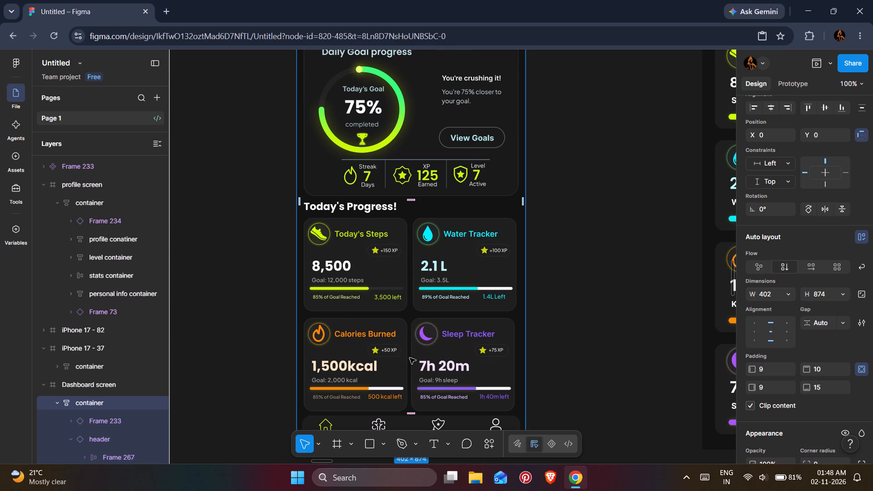
{"action": "key", "text": "ctrl+minus"}
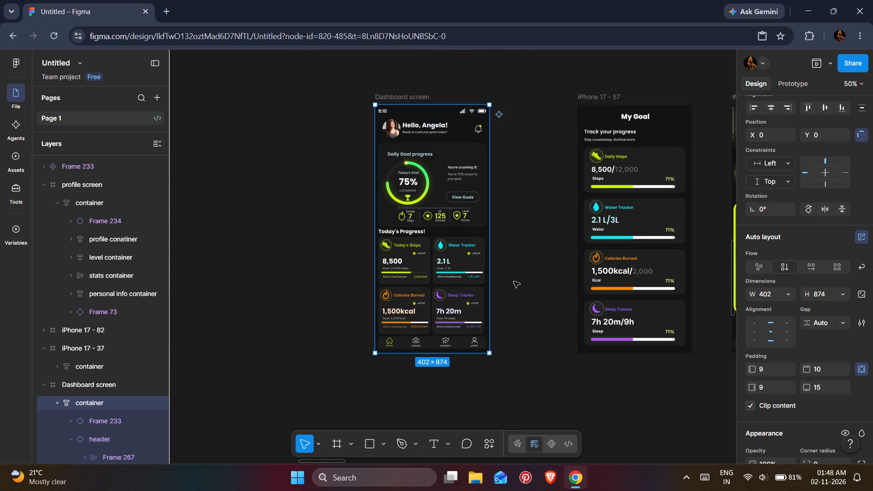
Set the spacing of the Calories Burned and Sleep Tracker card row to 10, matching the row above.
{"action": "left_click", "coordinate": [514, 281]}
{"action": "key", "text": "ctrl+plus"}
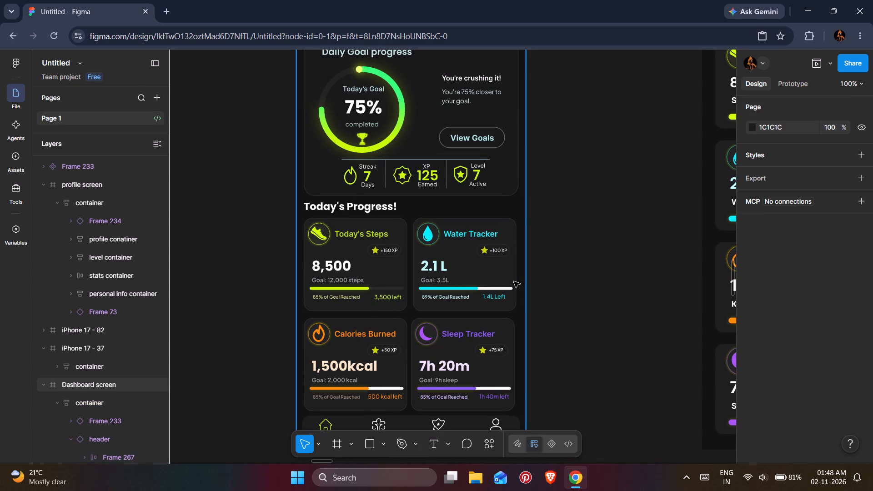
{"action": "triple_click", "coordinate": [466, 289]}
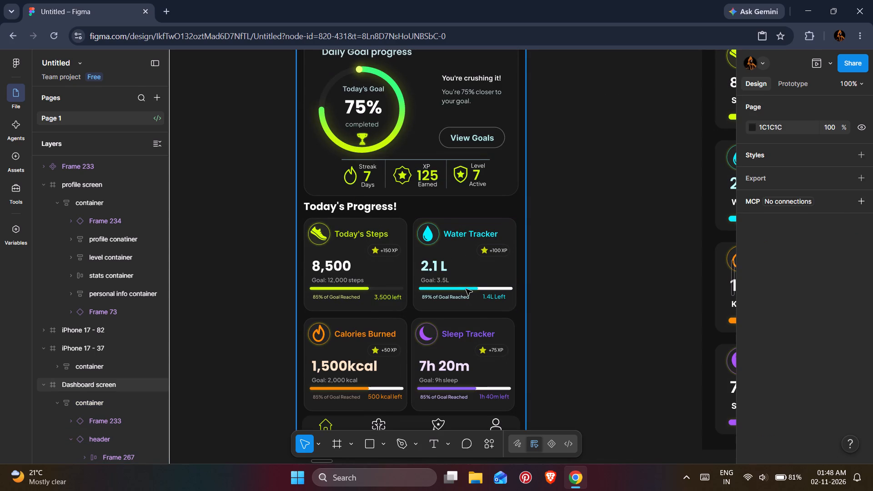
{"action": "triple_click", "coordinate": [466, 289]}
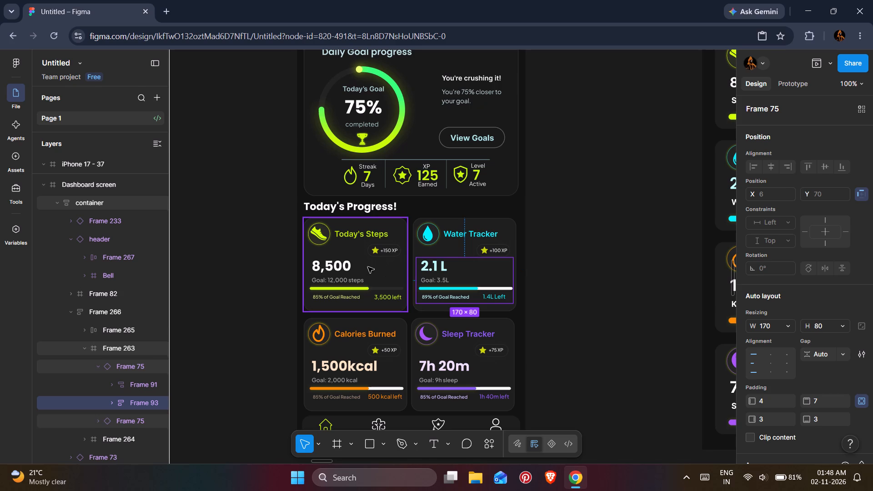
{"action": "left_click", "coordinate": [116, 351]}
{"action": "left_click", "coordinate": [87, 346]}
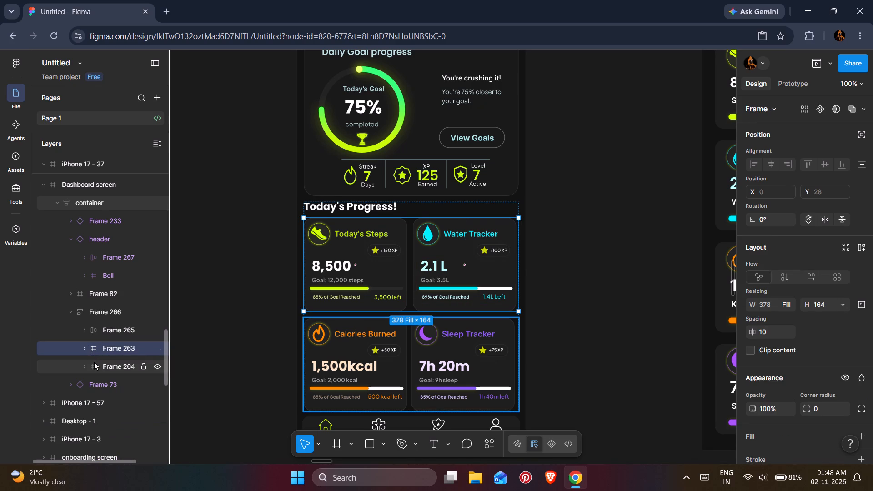
{"action": "left_click", "coordinate": [94, 362]}
{"action": "left_click", "coordinate": [95, 346]}
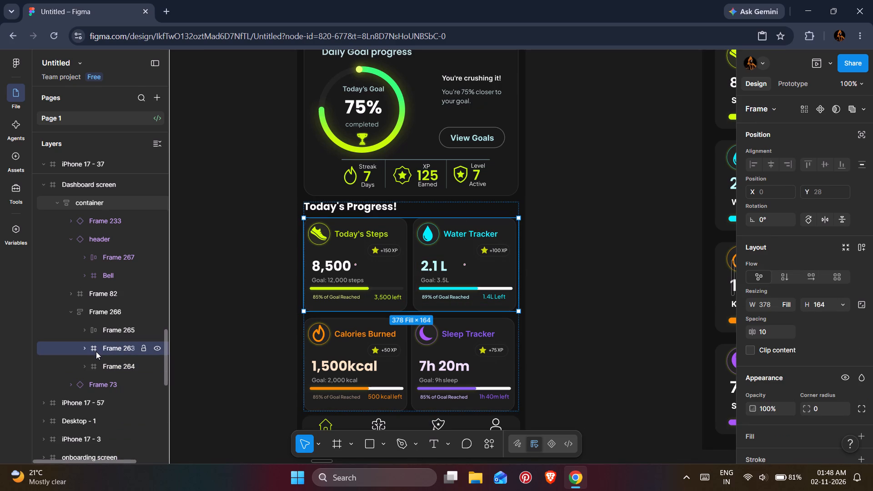
{"action": "left_click", "coordinate": [97, 361]}
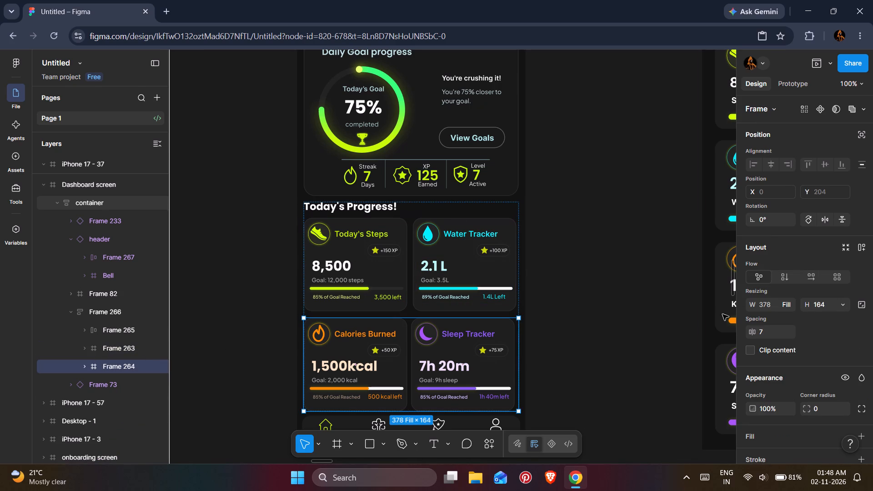
{"action": "left_click", "coordinate": [764, 336]}
{"action": "type", "text": "10"}
{"action": "key", "text": "Return"}
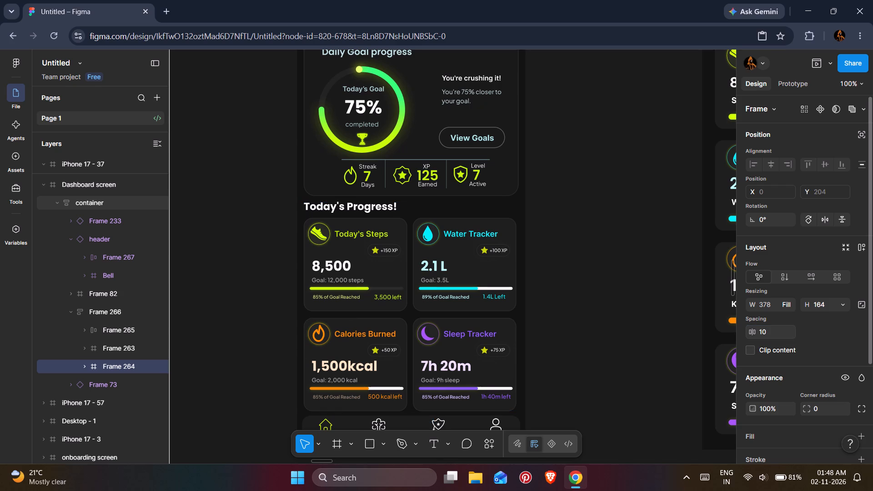
{"action": "left_click", "coordinate": [420, 289]}
{"action": "left_click", "coordinate": [421, 331]}
{"action": "left_click", "coordinate": [426, 296]}
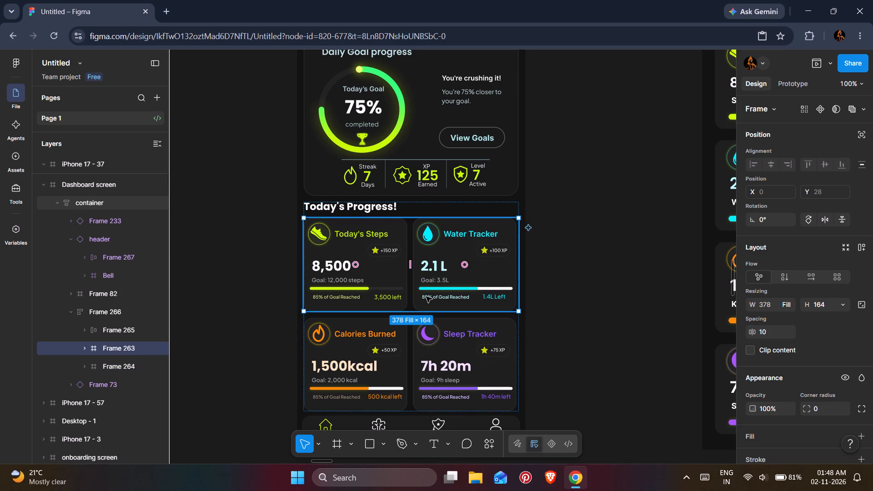
{"action": "left_click", "coordinate": [609, 298]}
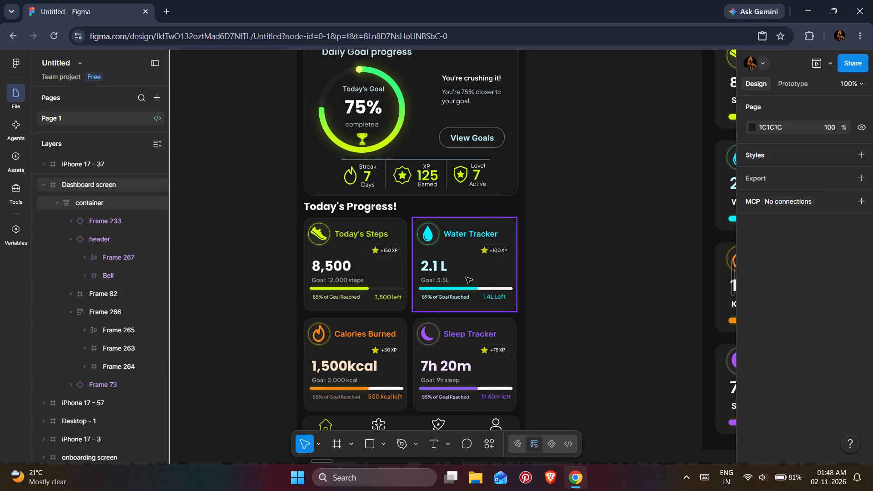
Compare the Dashboard screen's overall layout and spacing with the profile and profile setting screens.
{"action": "key", "text": "ctrl+minus"}
{"action": "scroll", "coordinate": [435, 275], "scroll_direction": "up", "scroll_amount": 1}
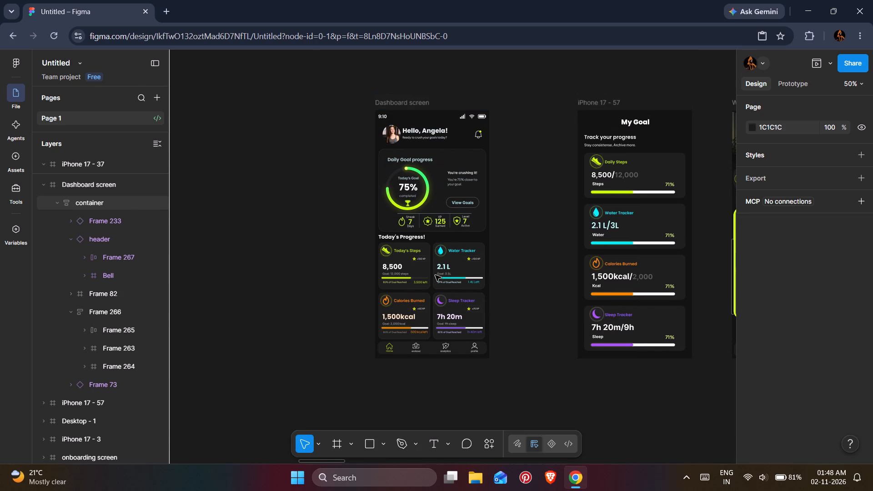
{"action": "scroll", "coordinate": [435, 275], "scroll_direction": "down", "scroll_amount": 1}
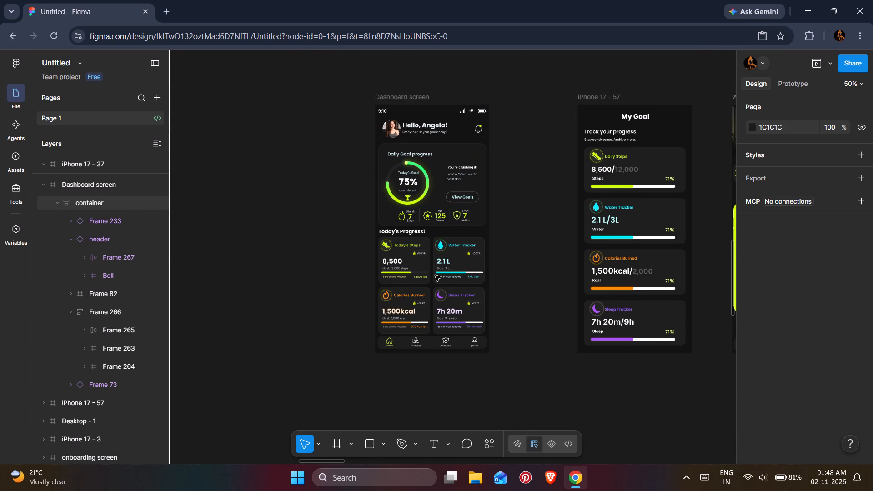
{"action": "key", "text": "ctrl+plus"}
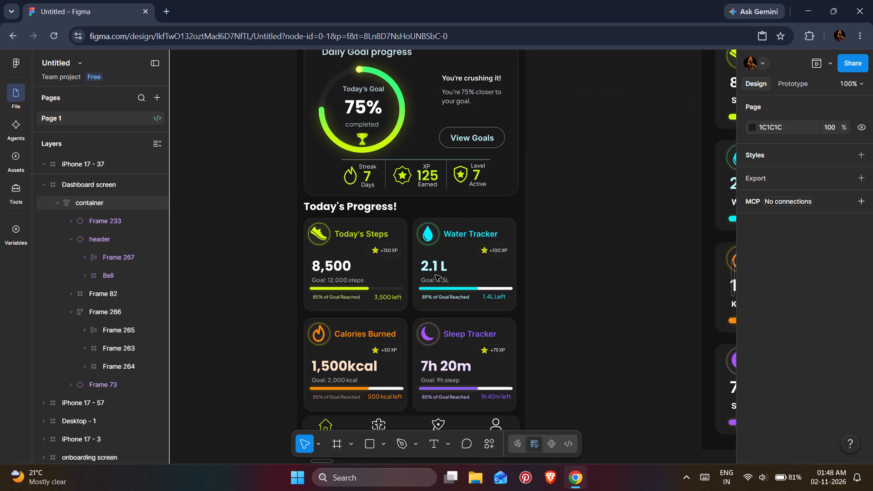
{"action": "key", "text": "ctrl+minus"}
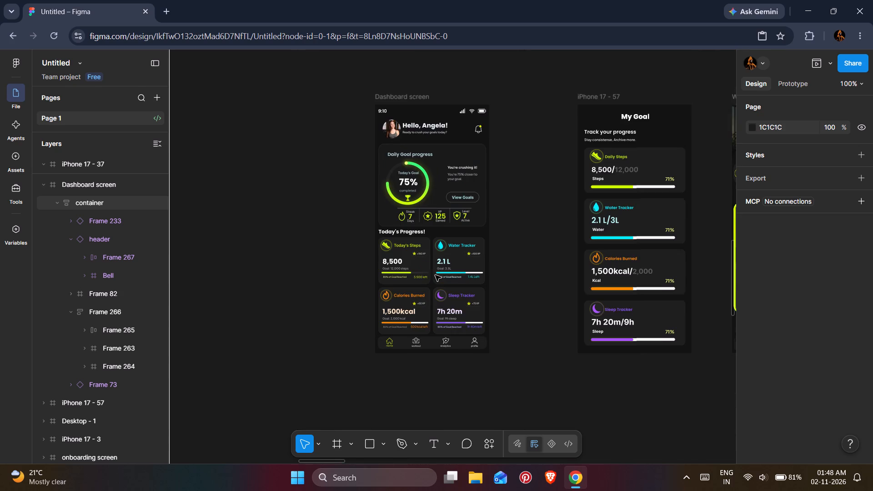
{"action": "scroll", "coordinate": [432, 276], "scroll_direction": "down", "scroll_amount": 2}
{"action": "scroll", "coordinate": [426, 280], "scroll_direction": "up", "scroll_amount": 3}
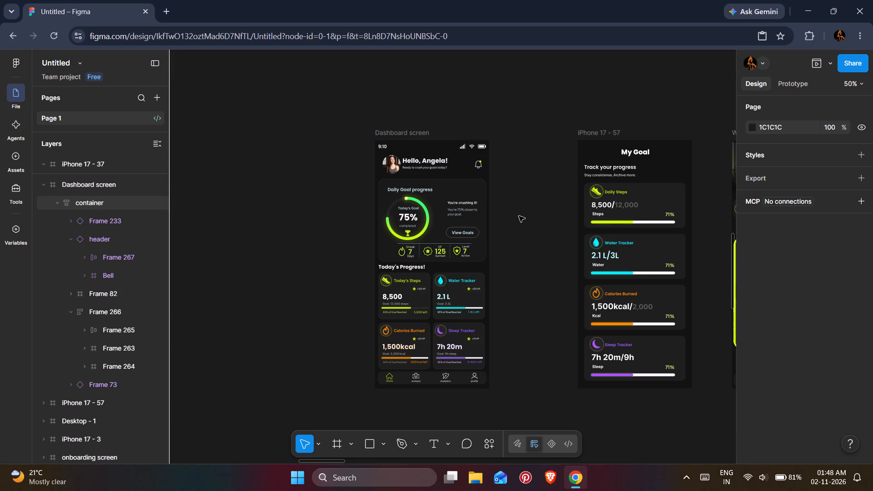
{"action": "key", "text": "ctrl+minus"}
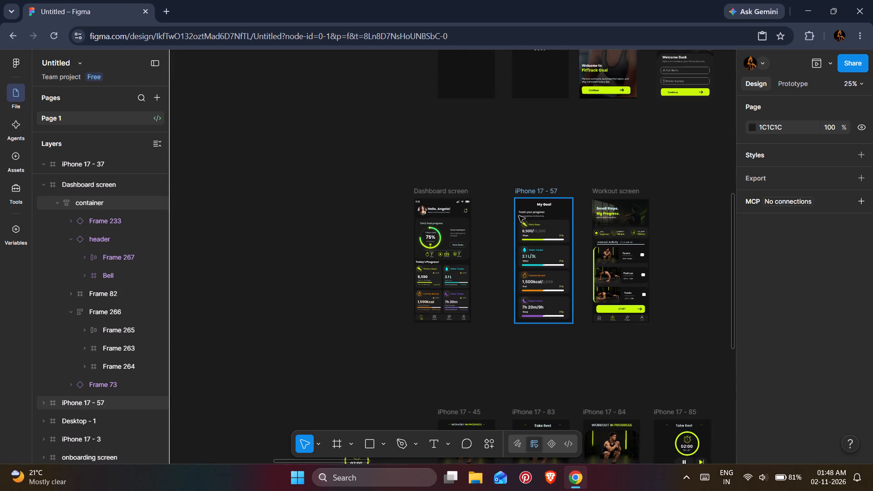
{"action": "scroll", "coordinate": [488, 217], "scroll_direction": "down", "scroll_amount": 20}
{"action": "scroll", "coordinate": [488, 217], "scroll_direction": "down", "scroll_amount": 1}
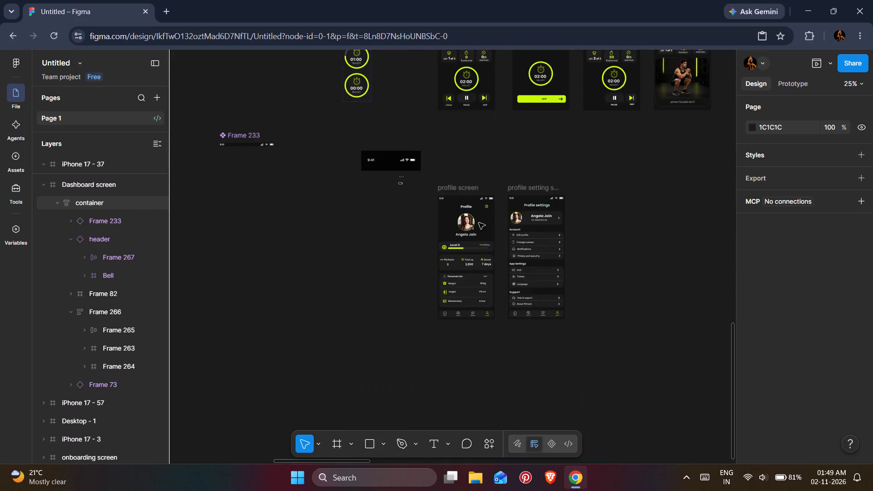
{"action": "key", "text": "ctrl+plus"}
{"action": "key", "text": "ctrl+plus"}
{"action": "scroll", "coordinate": [479, 223], "scroll_direction": "up", "scroll_amount": 3}
{"action": "key", "text": "ctrl+minus"}
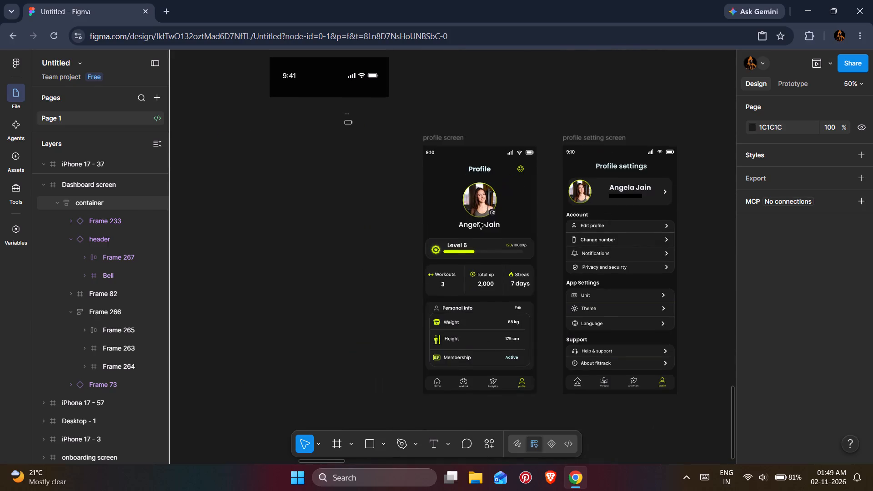
{"action": "left_click_drag", "start_coordinate": [324, 459], "coordinate": [338, 460]}
{"action": "scroll", "coordinate": [321, 367], "scroll_direction": "up", "scroll_amount": 13}
{"action": "scroll", "coordinate": [324, 364], "scroll_direction": "down", "scroll_amount": 9}
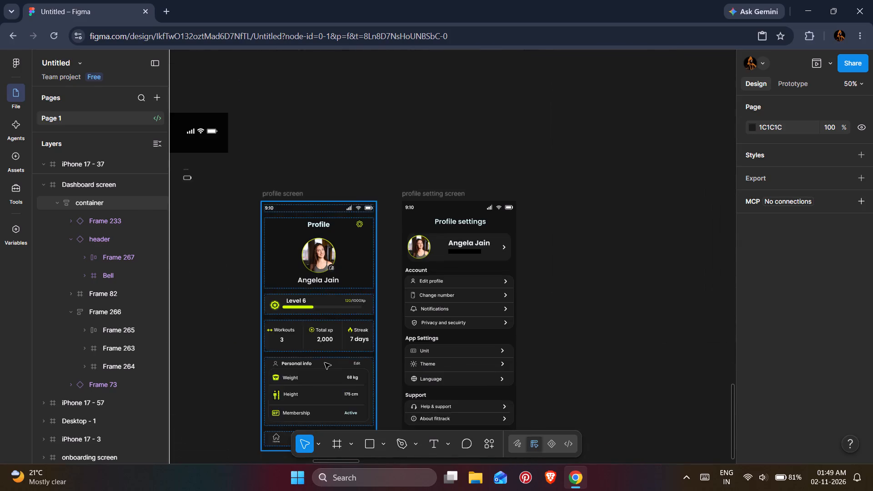
{"action": "scroll", "coordinate": [325, 363], "scroll_direction": "down", "scroll_amount": 3}
{"action": "scroll", "coordinate": [325, 363], "scroll_direction": "up", "scroll_amount": 20}
{"action": "scroll", "coordinate": [325, 363], "scroll_direction": "up", "scroll_amount": 4}
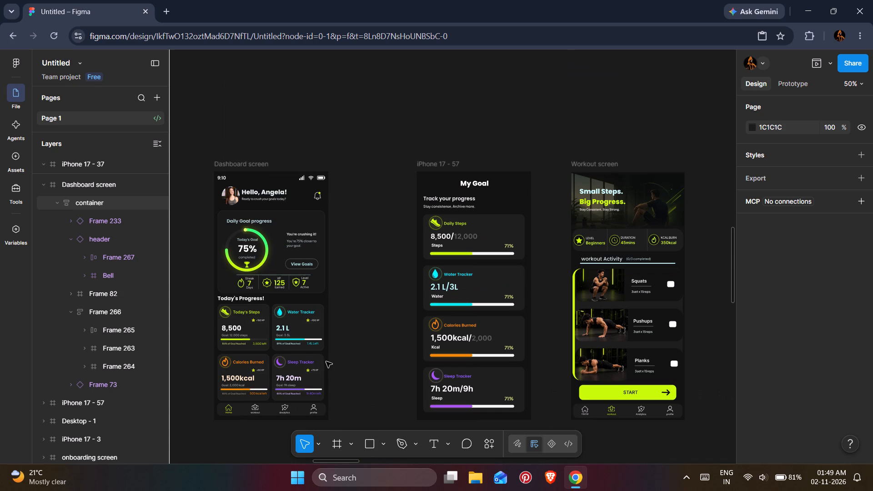
Inspect the Workout screen's container and the frames that make up its banner and level, duration and calorie stats.
{"action": "left_click", "coordinate": [500, 212]}
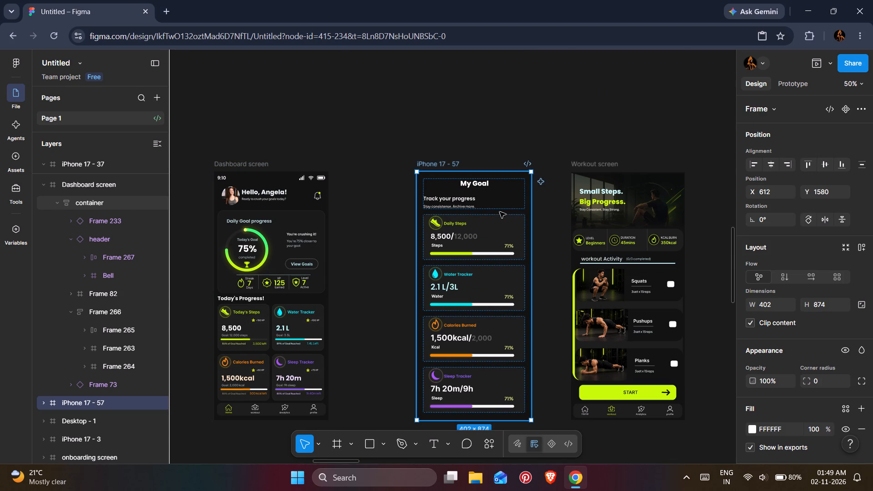
{"action": "left_click", "coordinate": [637, 219]}
{"action": "left_click_drag", "start_coordinate": [324, 457], "coordinate": [329, 457]}
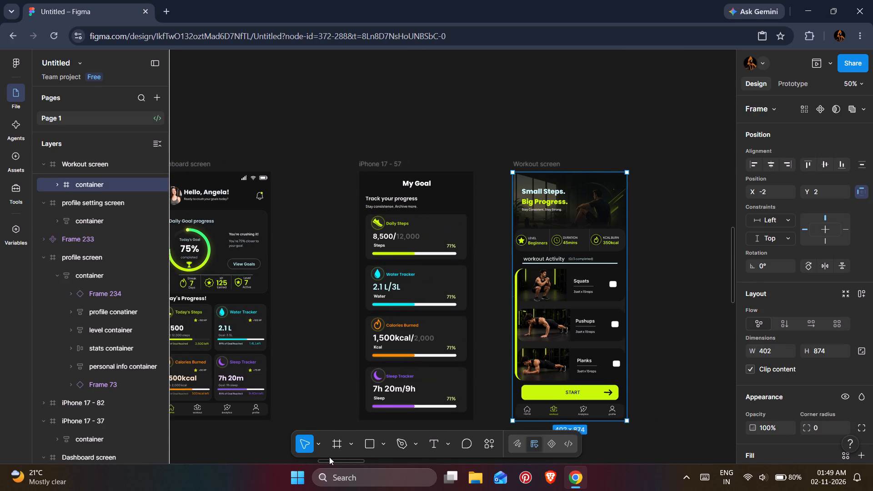
{"action": "left_click_drag", "start_coordinate": [329, 457], "coordinate": [341, 458]}
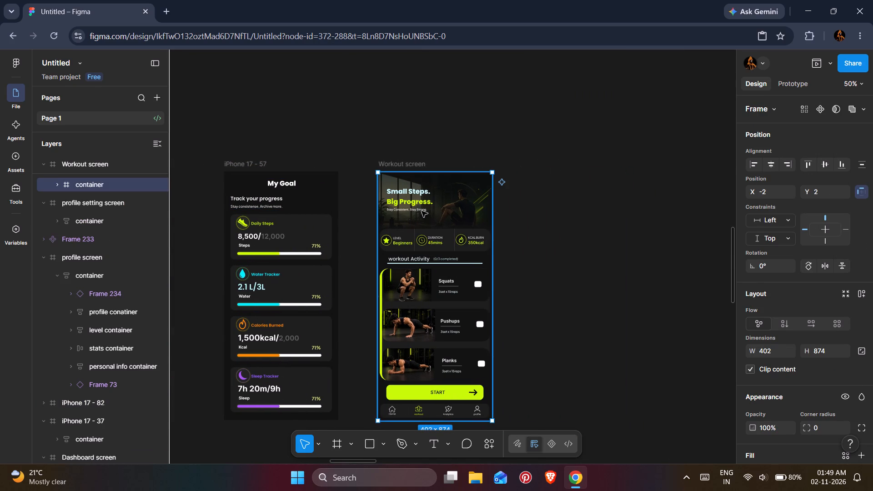
{"action": "key", "text": "ctrl+plus"}
{"action": "scroll", "coordinate": [421, 211], "scroll_direction": "down", "scroll_amount": 3}
{"action": "scroll", "coordinate": [421, 211], "scroll_direction": "up", "scroll_amount": 4}
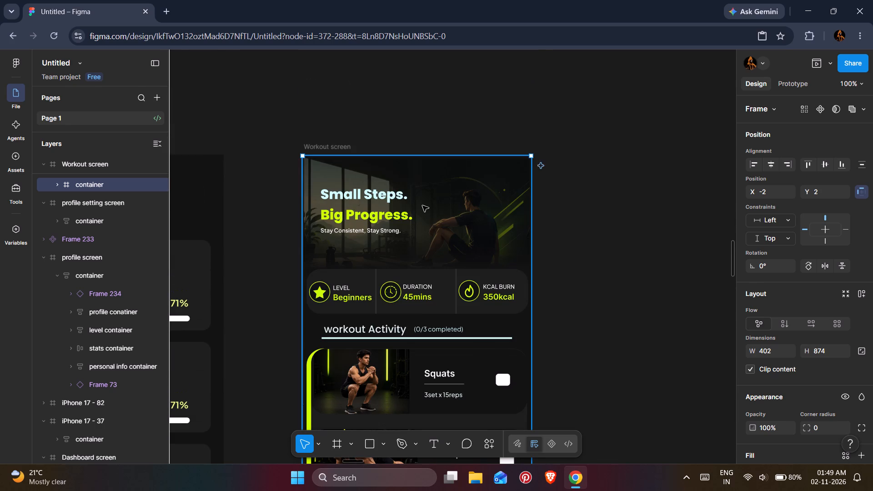
{"action": "double_click", "coordinate": [422, 205]}
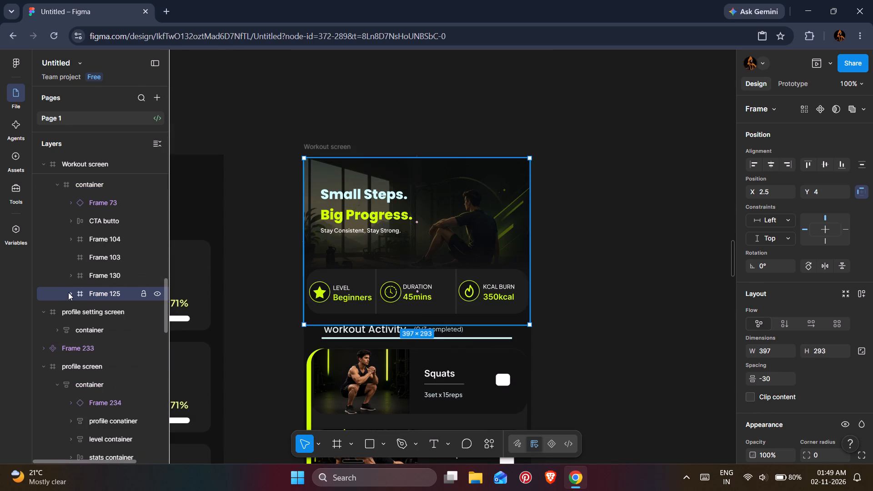
{"action": "left_click", "coordinate": [68, 292]}
{"action": "left_click", "coordinate": [93, 307]}
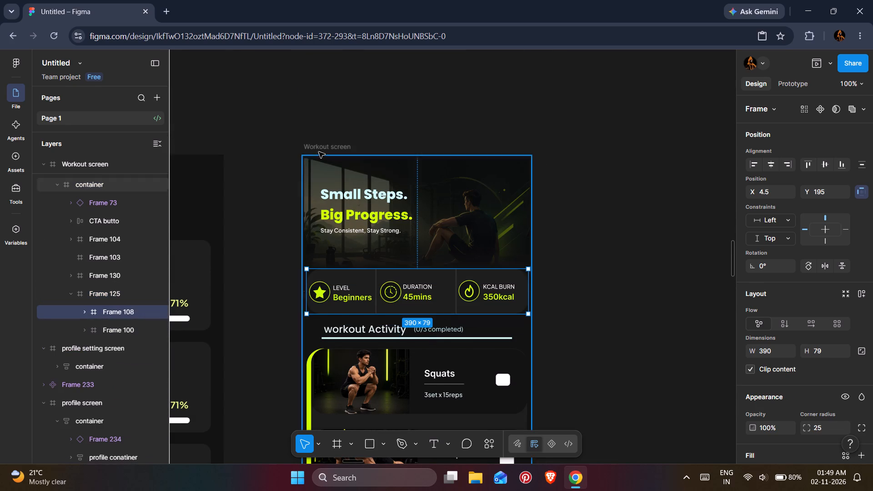
{"action": "left_click", "coordinate": [319, 147]}
{"action": "scroll", "coordinate": [159, 314], "scroll_direction": "up", "scroll_amount": 3}
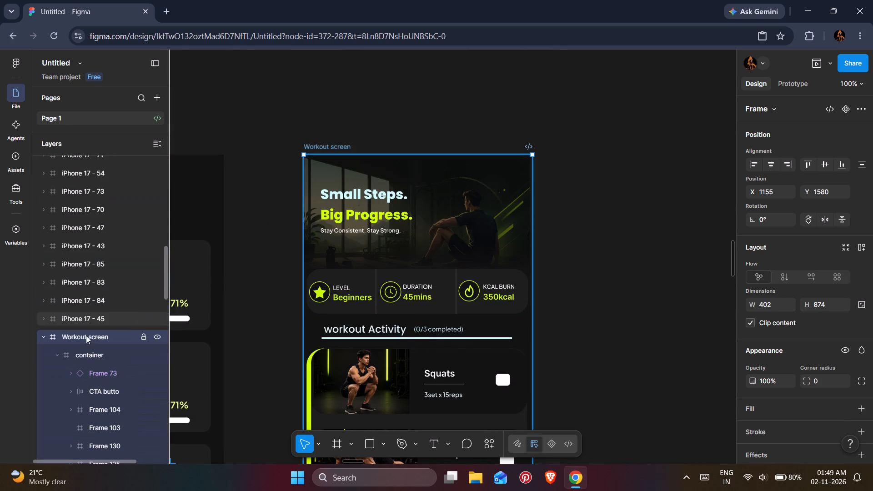
Inspect the layer structure of the Workout screen's container, including the START button and its text.
{"action": "left_click", "coordinate": [91, 354]}
{"action": "scroll", "coordinate": [91, 354], "scroll_direction": "down", "scroll_amount": 1}
{"action": "left_click", "coordinate": [99, 327]}
{"action": "scroll", "coordinate": [561, 302], "scroll_direction": "down", "scroll_amount": 2}
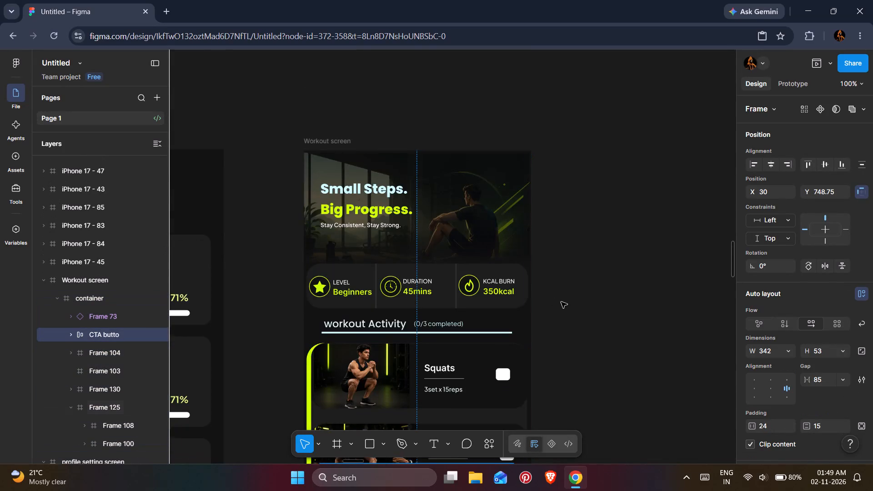
{"action": "scroll", "coordinate": [561, 302], "scroll_direction": "down", "scroll_amount": 9}
{"action": "triple_click", "coordinate": [416, 328]}
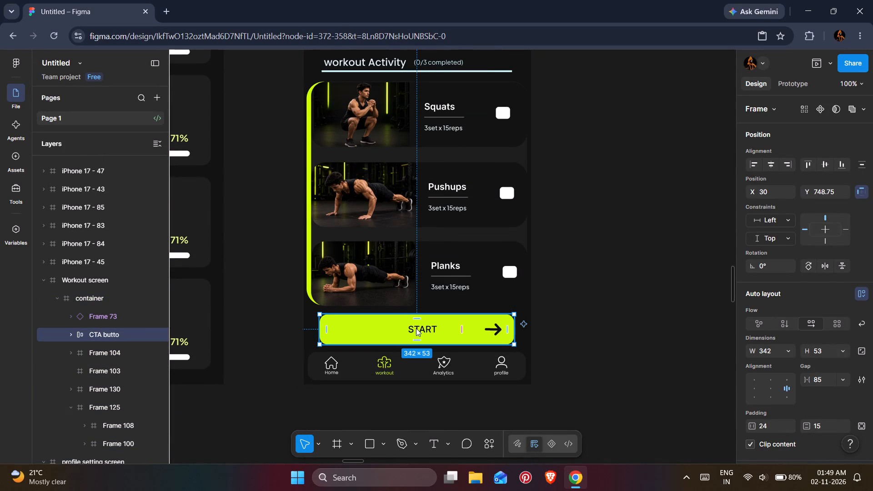
{"action": "double_click", "coordinate": [416, 328]}
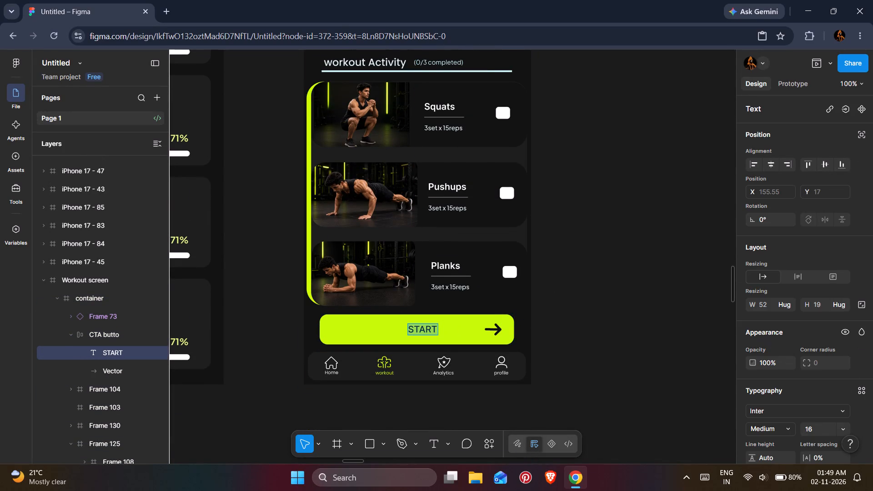
{"action": "left_click", "coordinate": [542, 353]}
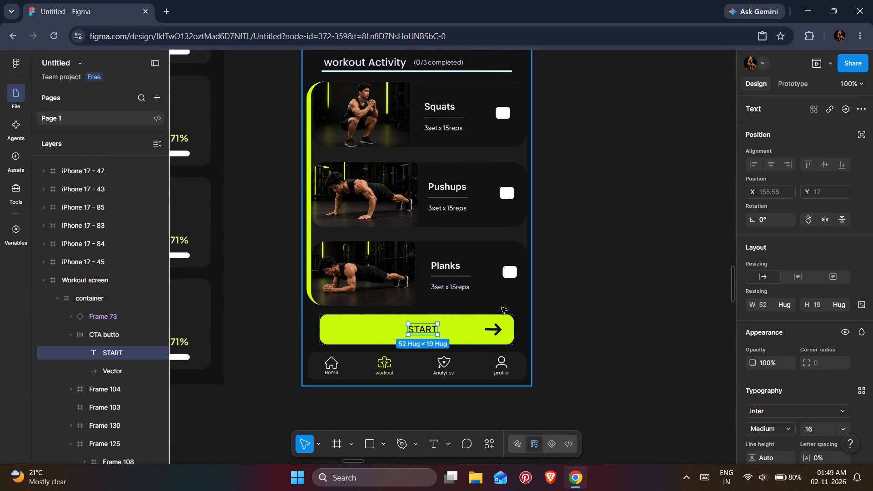
{"action": "scroll", "coordinate": [486, 297], "scroll_direction": "up", "scroll_amount": 6}
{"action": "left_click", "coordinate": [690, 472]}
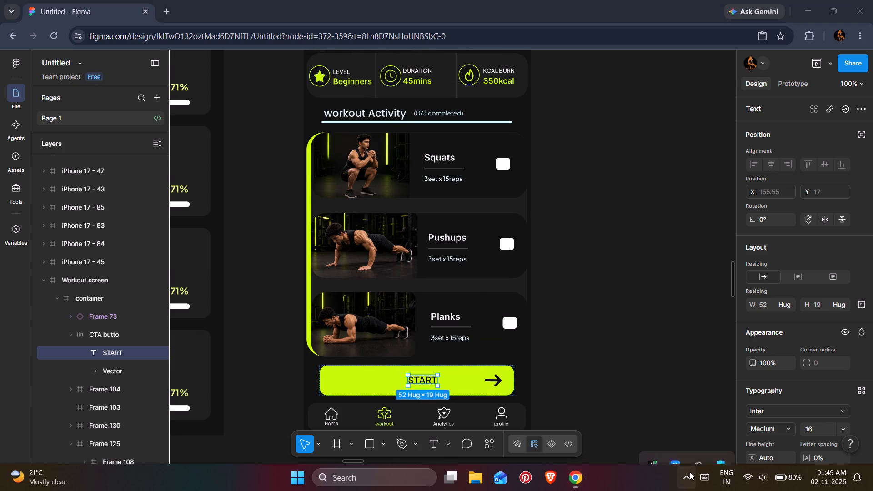